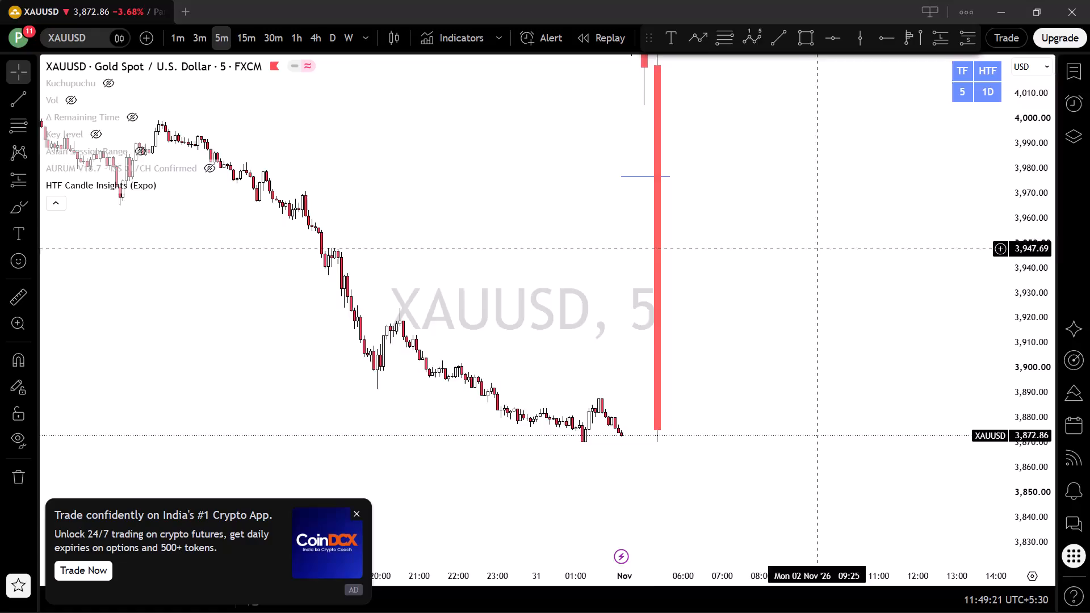
Examine the most recent XAUUSD price action on the 5-minute chart.
scroll(773, 289, "up", 2)
left_click_drag(1053, 502, 1009, 154)
left_click_drag(848, 405, 1000, 36)
scroll(853, 280, "up", 5)
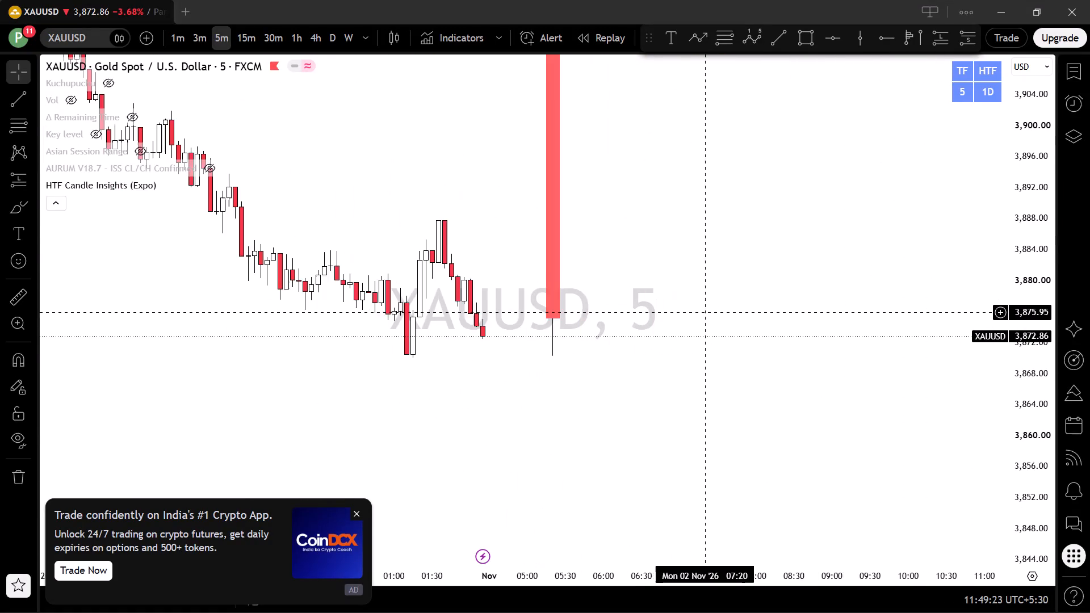
scroll(702, 320, "up", 1)
left_click(692, 324)
left_click_drag(702, 335, 719, 335)
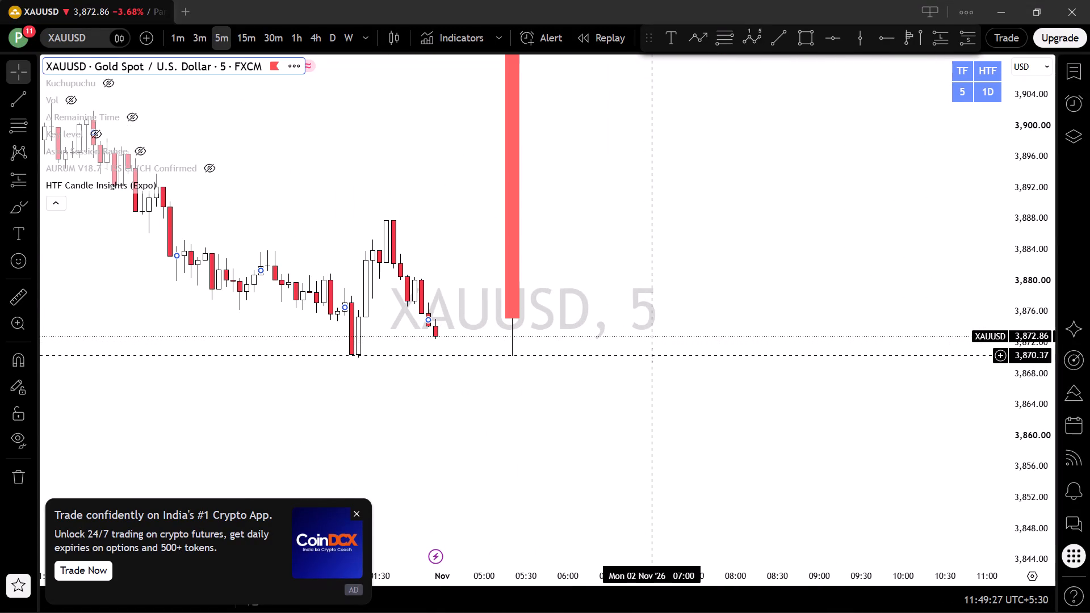
left_click_drag(668, 370, 740, 415)
scroll(764, 418, "down", 4)
left_click_drag(857, 278, 851, 276)
Close the TradingView app.
left_click(1089, 0)
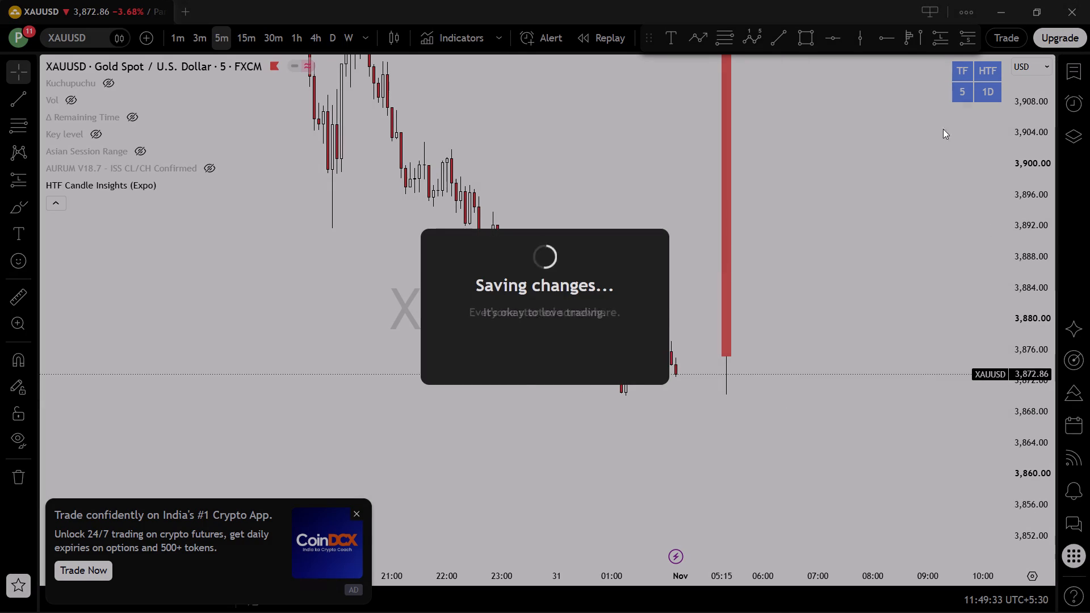
Go to the desktop and launch MetaTrader 5.
key("super+d")
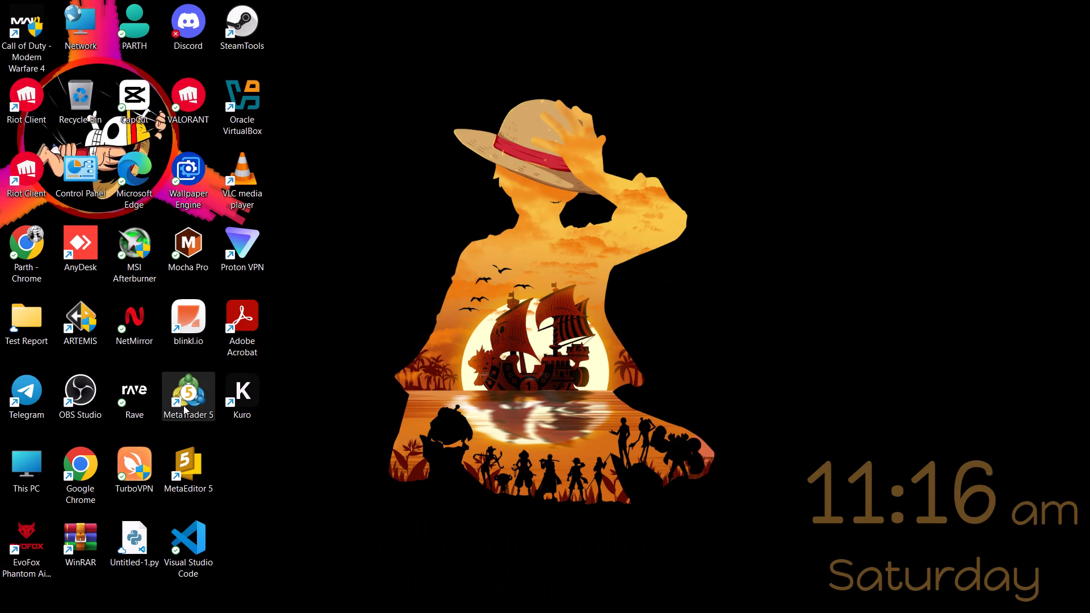
double_click(185, 403)
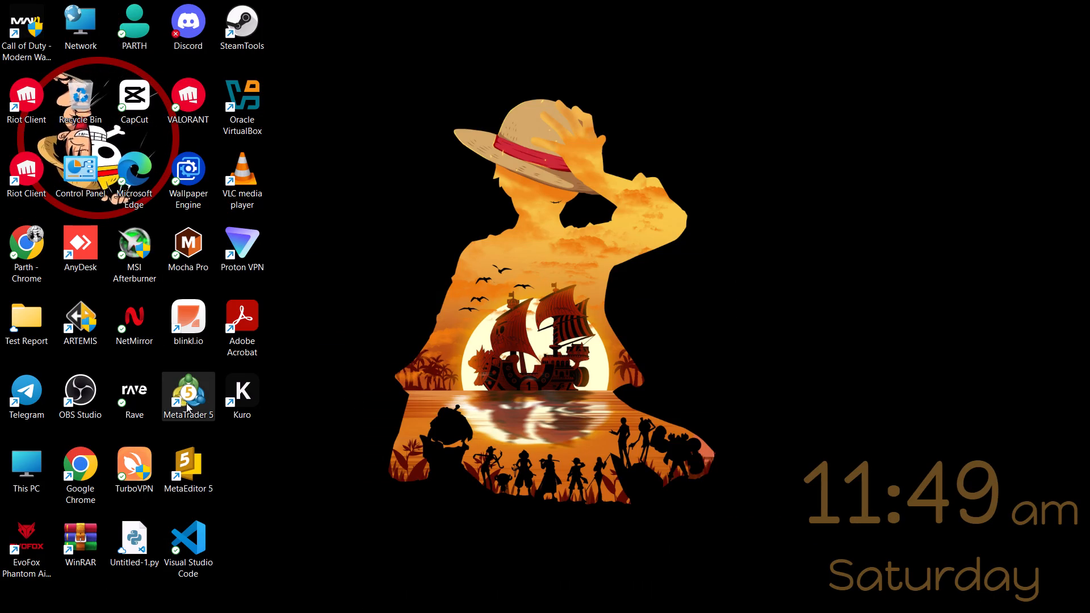
left_click_drag(664, 612, 681, 612)
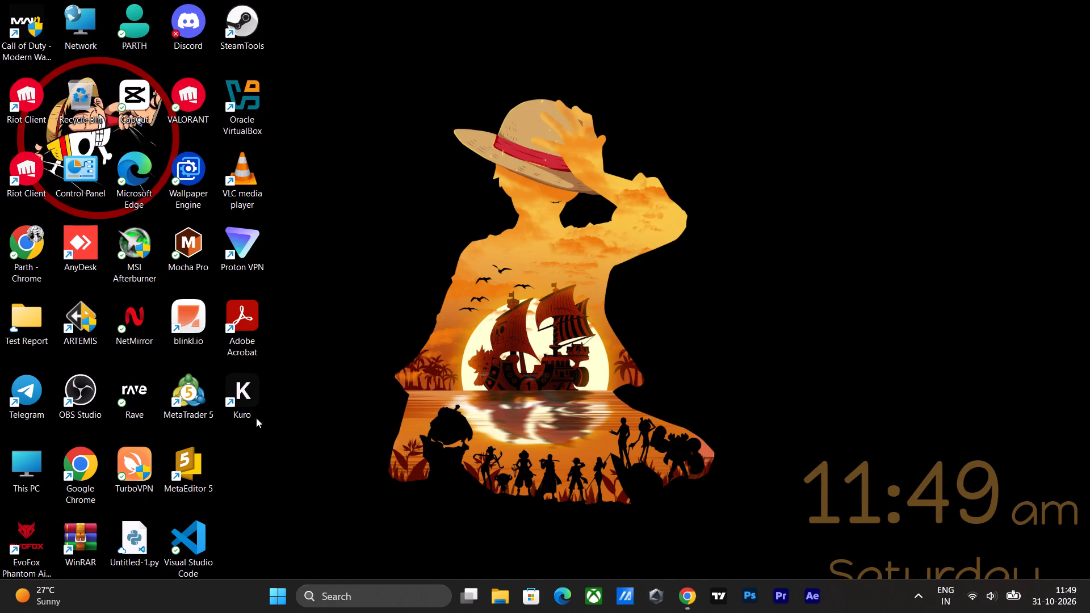
double_click(197, 391)
Switch to Chrome and resume the Brown Rang video on YouTube.
key("alt+Tab")
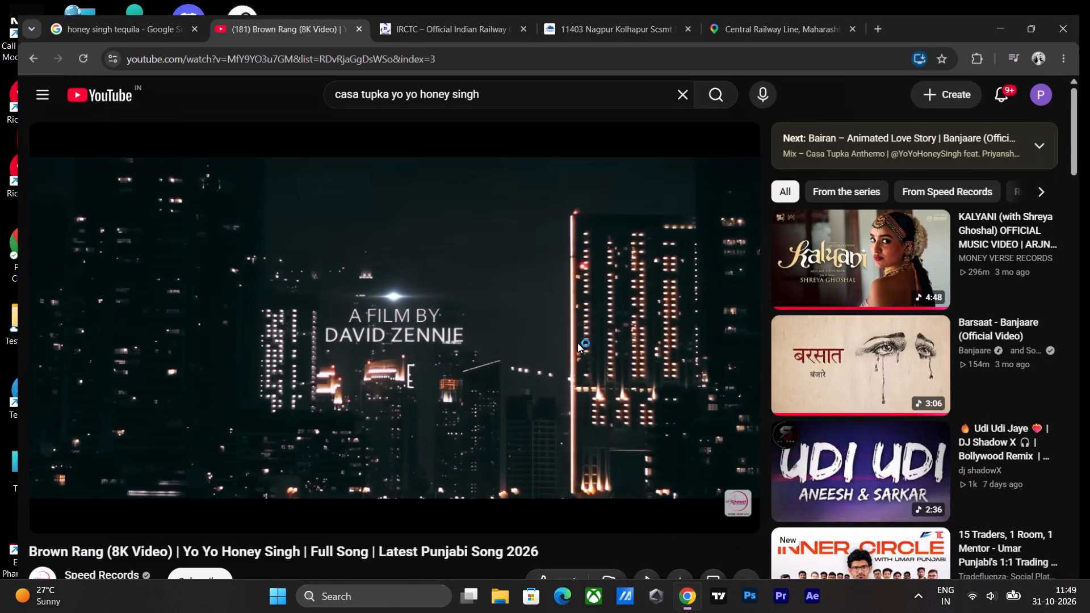
left_click(529, 323)
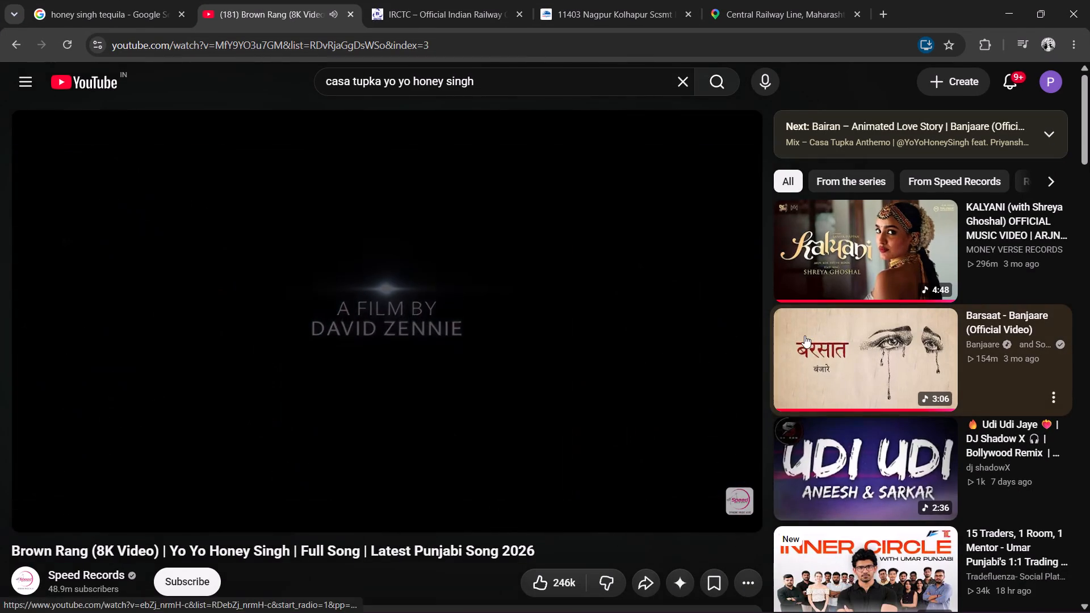
Switch to MetaTrader 5 and bring up the XAUUSD.x M5 chart.
key("super+d")
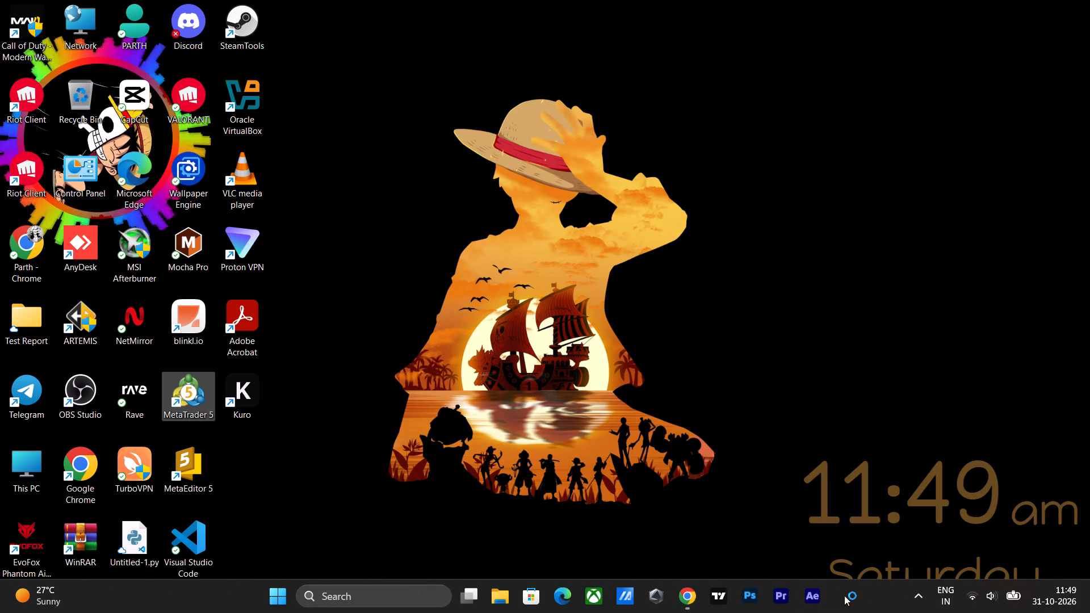
left_click(831, 604)
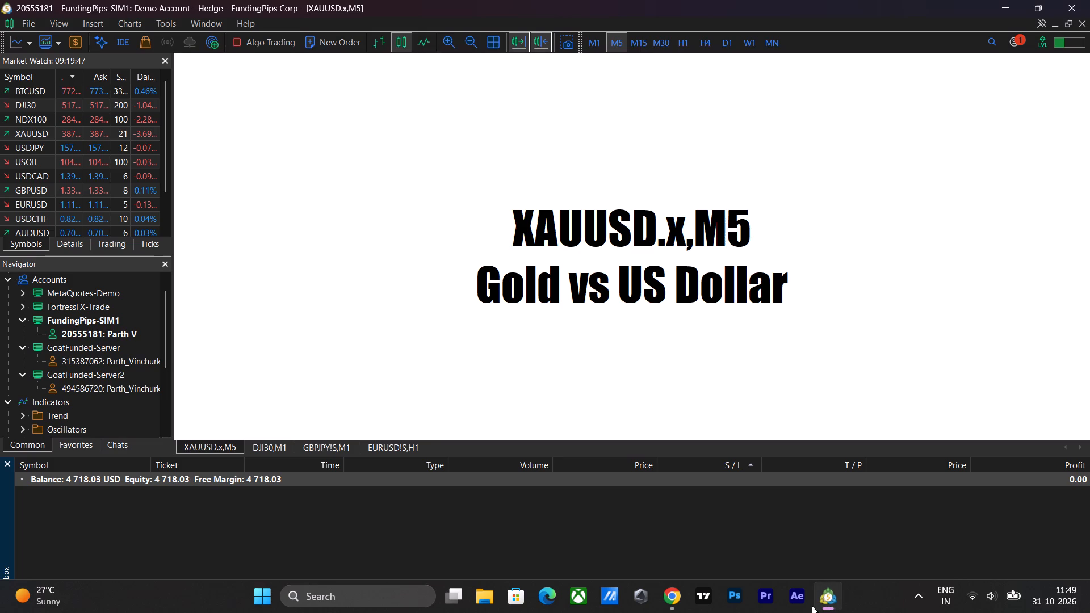
left_click(233, 450)
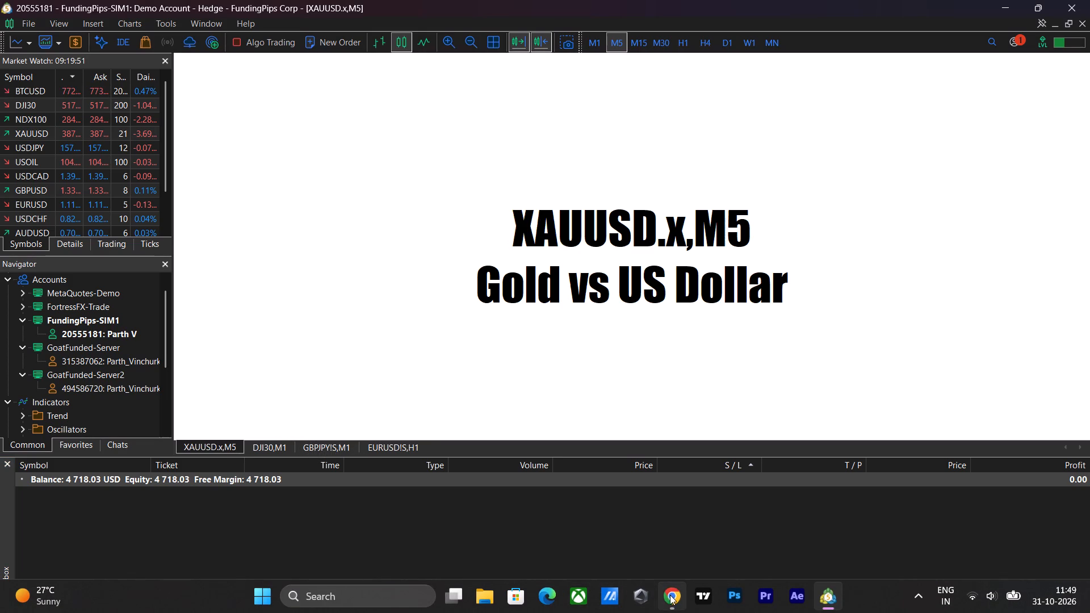
Switch to Chrome and close the IRCTC, 11403 Nagpur Kolhapur and Central Railway tabs.
left_click(672, 594)
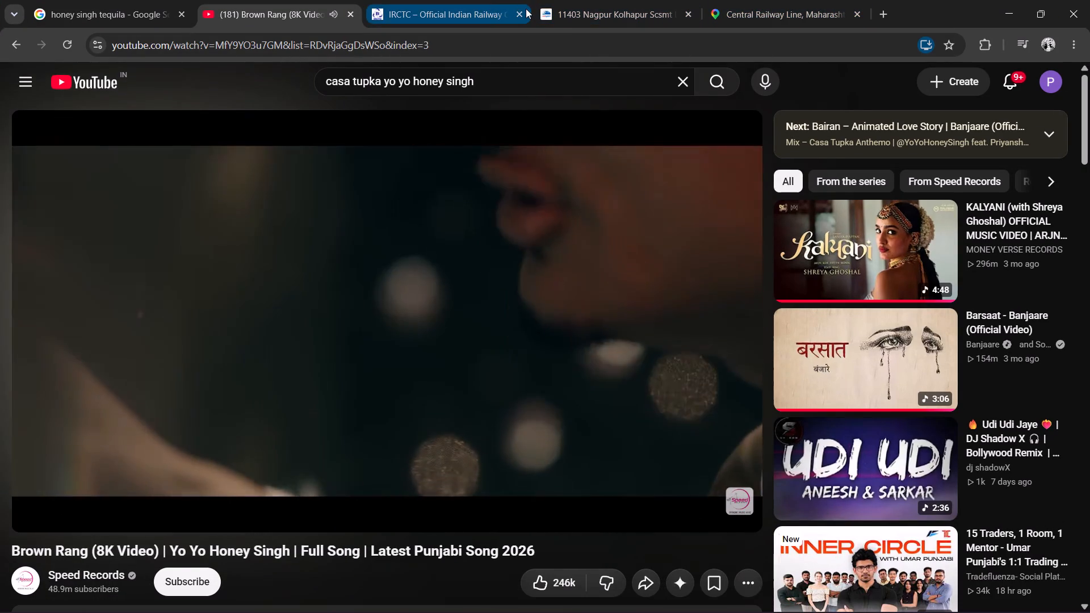
left_click(520, 12)
left_click(519, 14)
left_click(517, 19)
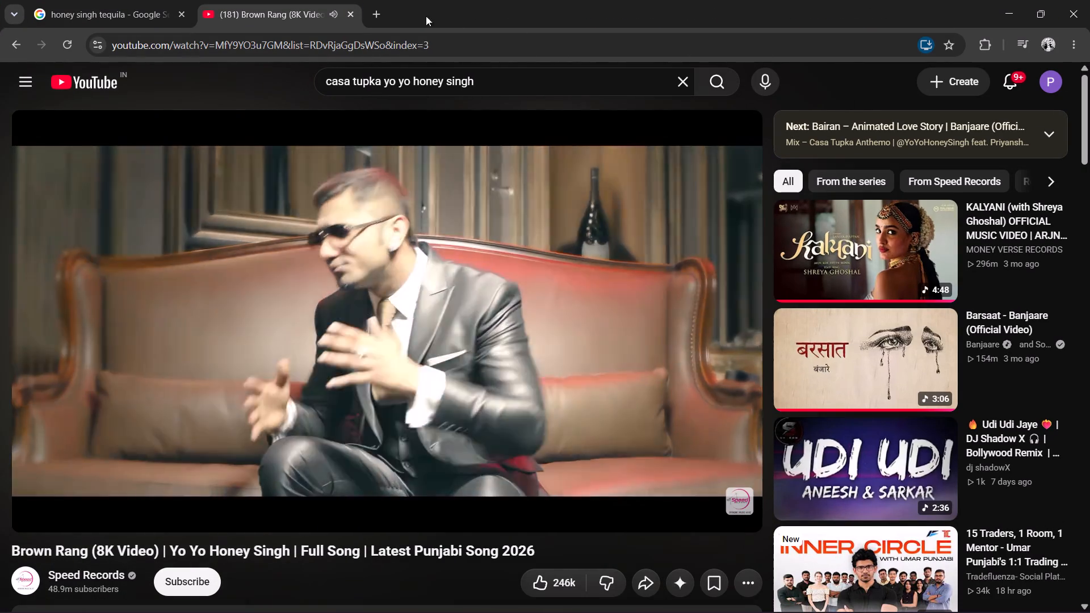
Open the AURUM dashboard from its shortcut in a new browser tab.
left_click(382, 11)
left_click(735, 412)
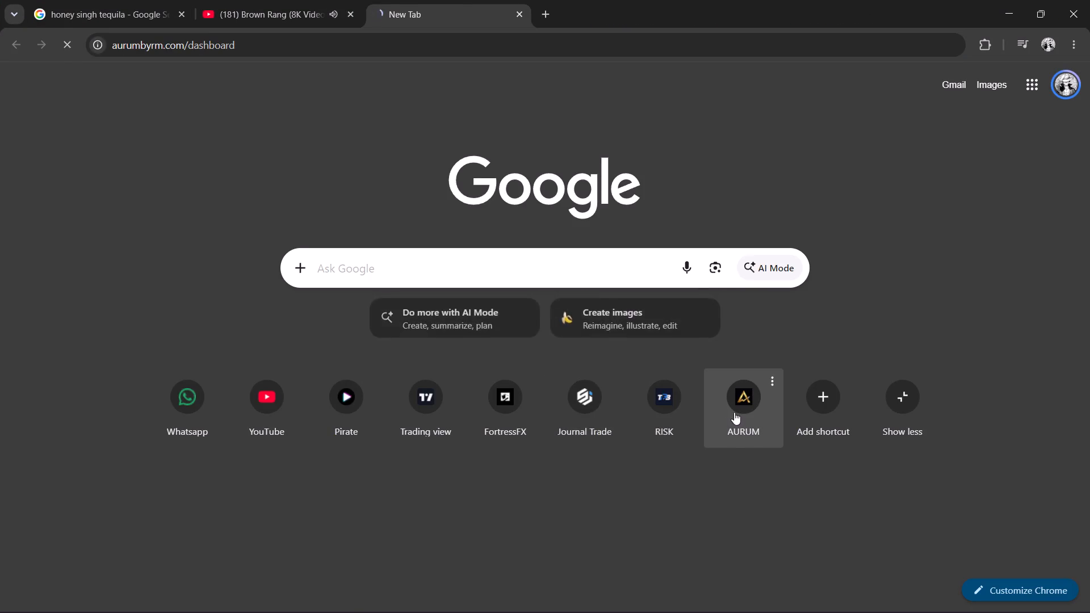
Show the hidden system tray icons.
left_click(907, 604)
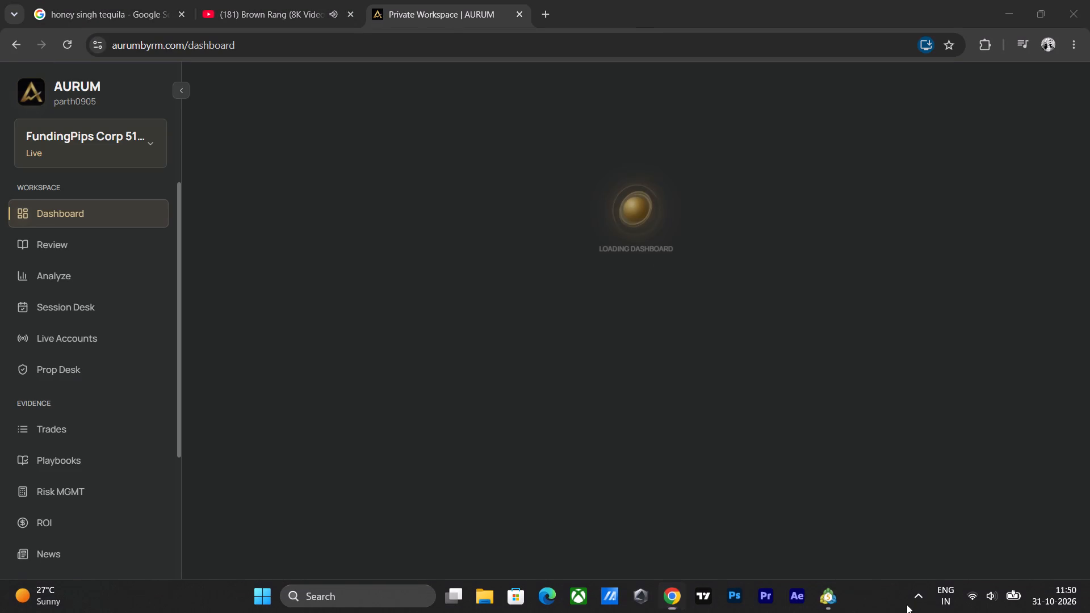
left_click(917, 602)
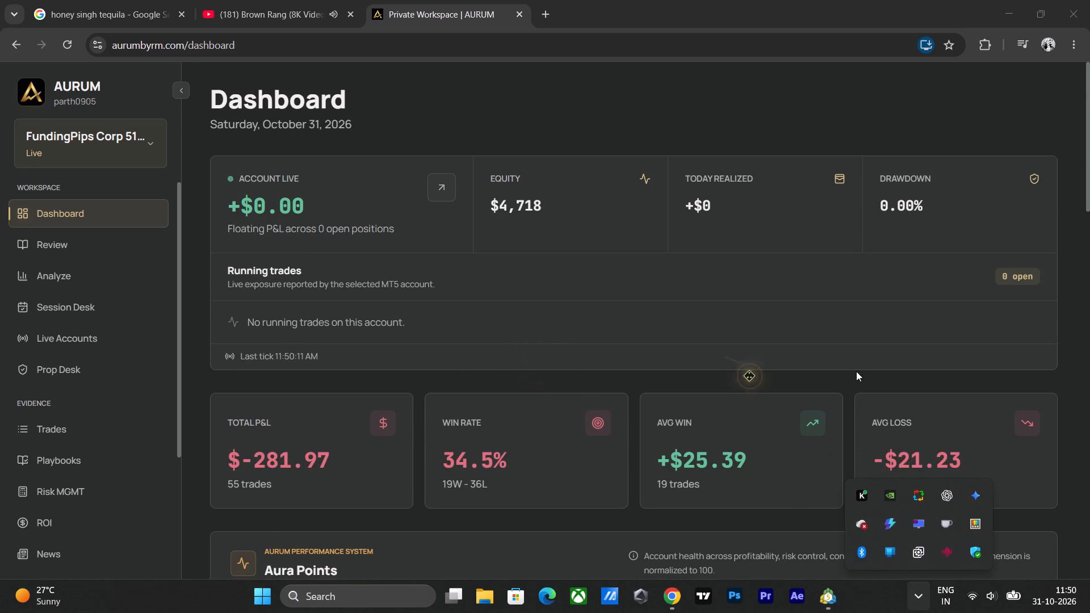
View AURUM's Trades page and highlight the P&L of the Oct 30 XAUUSD short trade.
scroll(856, 368, "down", 1)
scroll(803, 361, "up", 3)
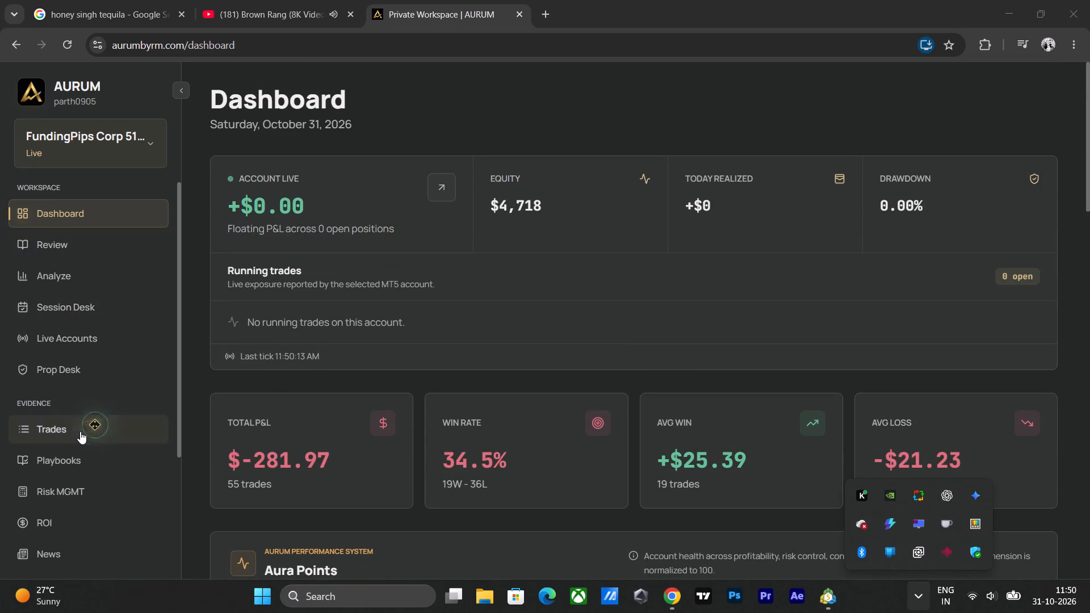
left_click_drag(71, 440, 76, 438)
left_click(112, 425)
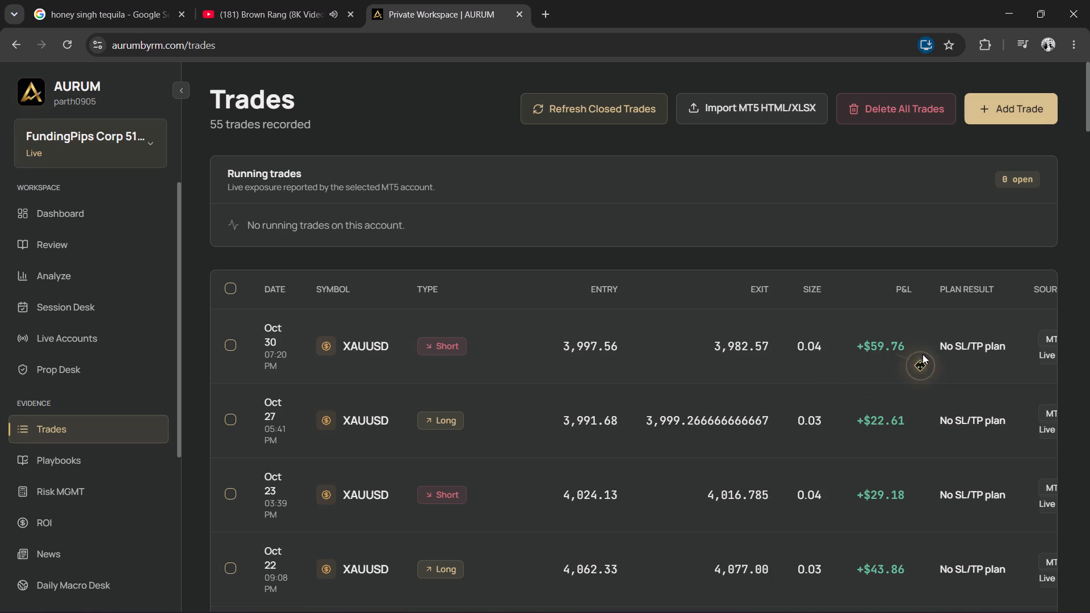
left_click_drag(908, 350, 852, 355)
left_click(920, 366)
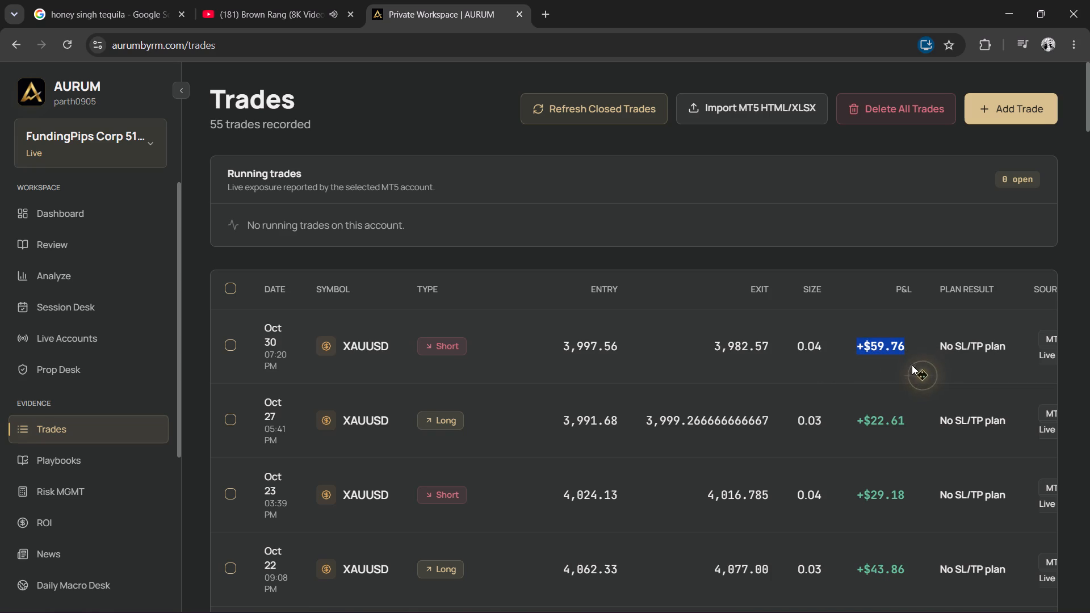
Look through AURUM's Live Accounts page and its Analyze page.
left_click_drag(88, 313, 90, 318)
left_click(89, 336)
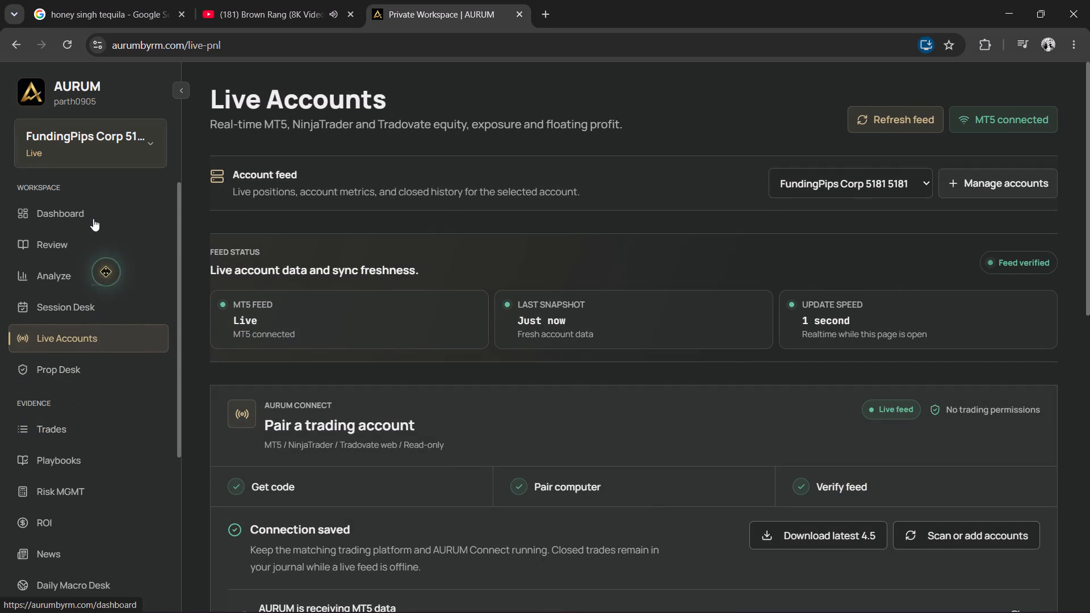
left_click(108, 278)
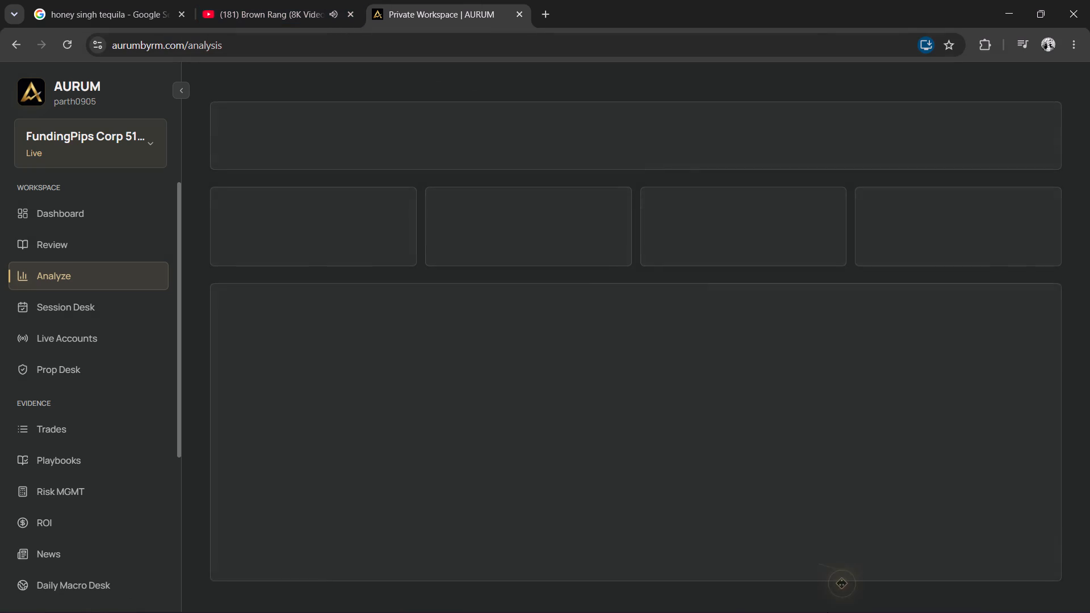
Launch TradingView again.
left_click(697, 595)
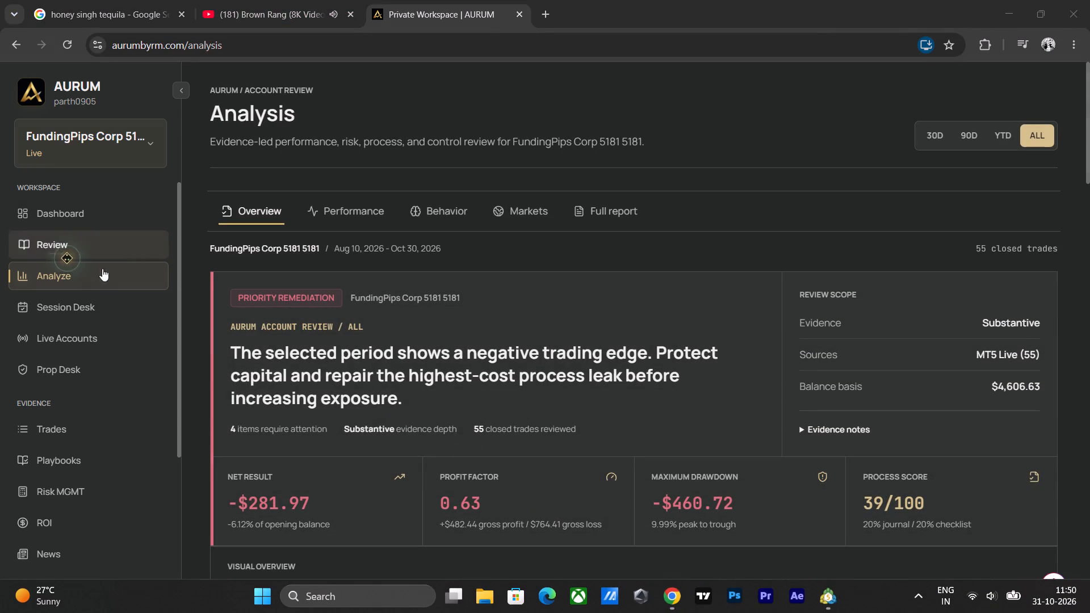
Open AURUM's Review trade journal and inspect the Oct 30, 07:20 PM XAUUSD short trade.
left_click(80, 247)
scroll(480, 460, "down", 1)
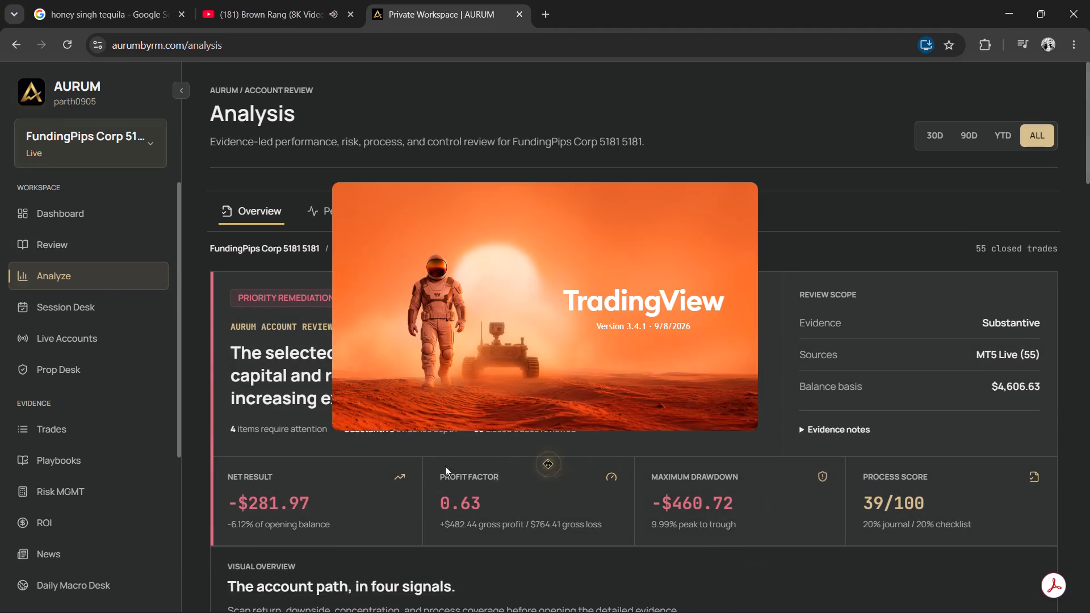
left_click(89, 224)
left_click(85, 240)
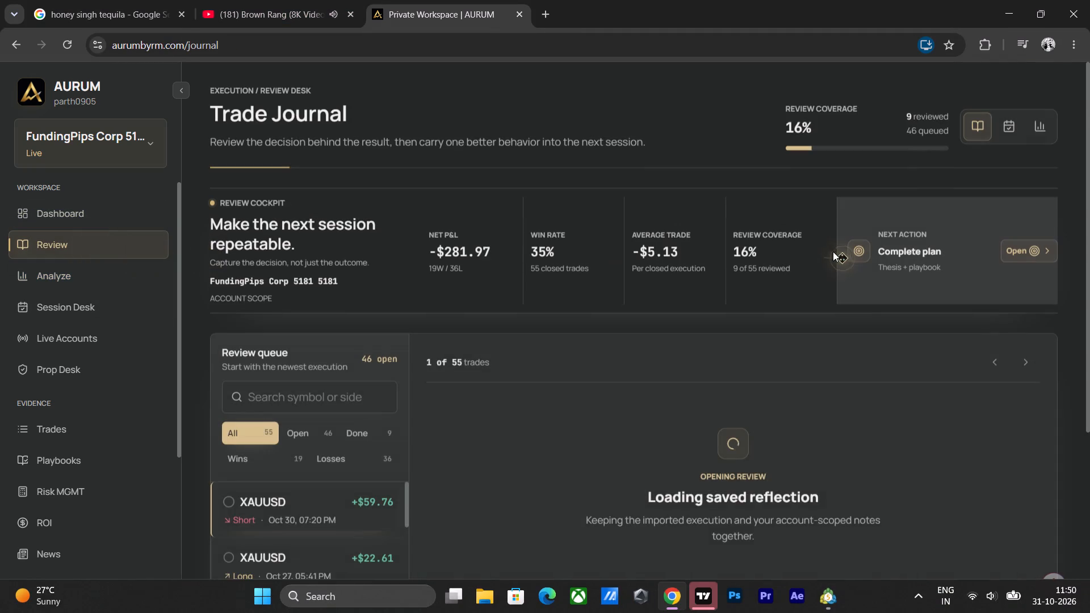
scroll(841, 321, "down", 1)
scroll(545, 316, "down", 2)
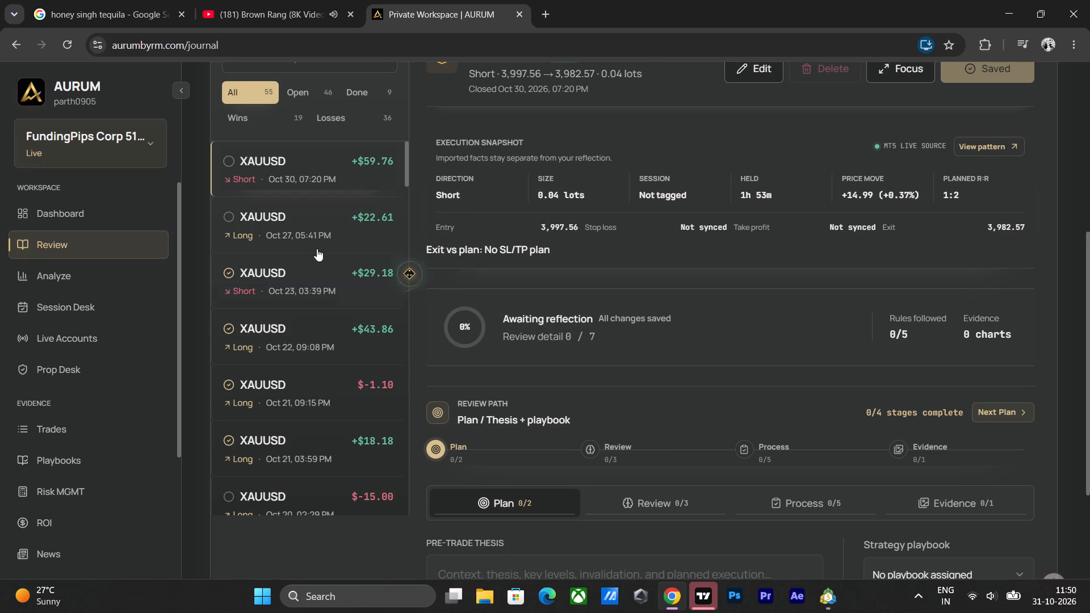
scroll(292, 226, "up", 2)
left_click(311, 170)
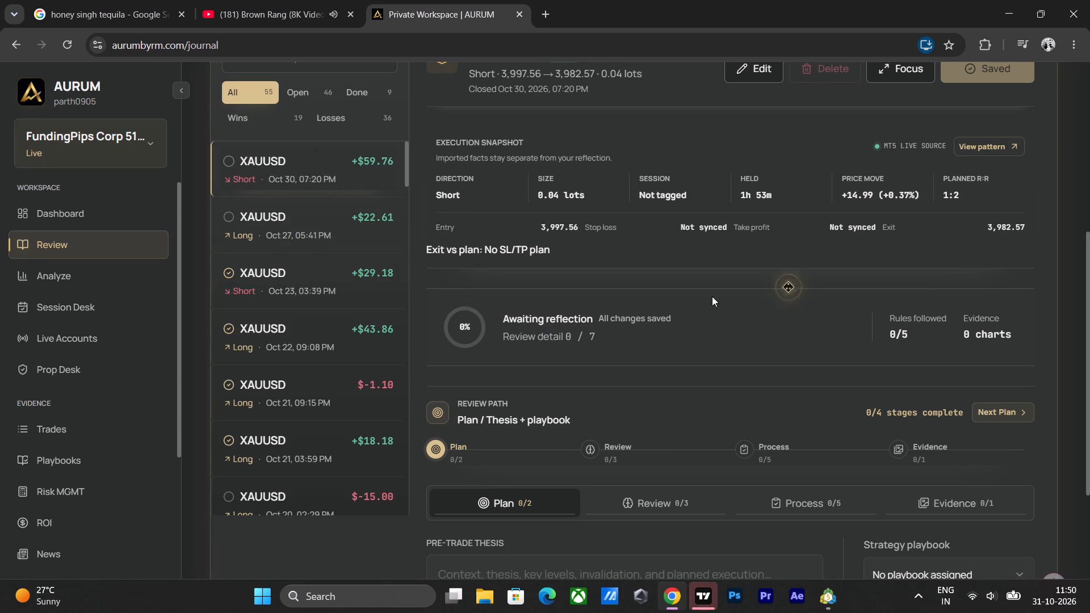
Switch to TradingView and set the XAUUSD chart to the 15-minute timeframe.
left_click(696, 604)
left_click_drag(811, 360, 557, 387)
scroll(640, 352, "up", 3)
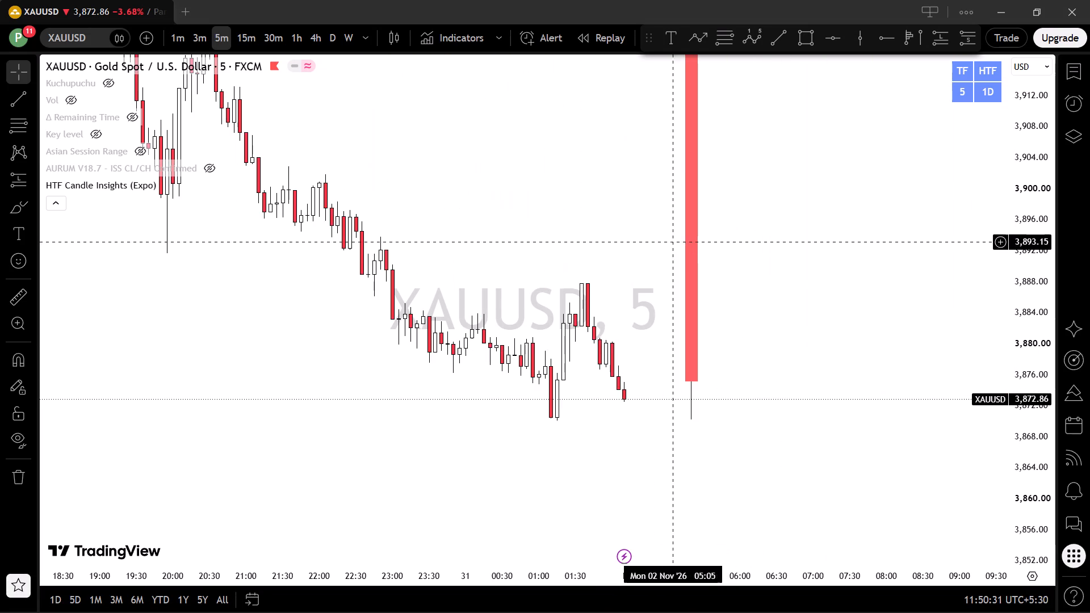
left_click_drag(537, 236, 686, 266)
left_click_drag(732, 190, 1070, 499)
scroll(890, 350, "down", 4)
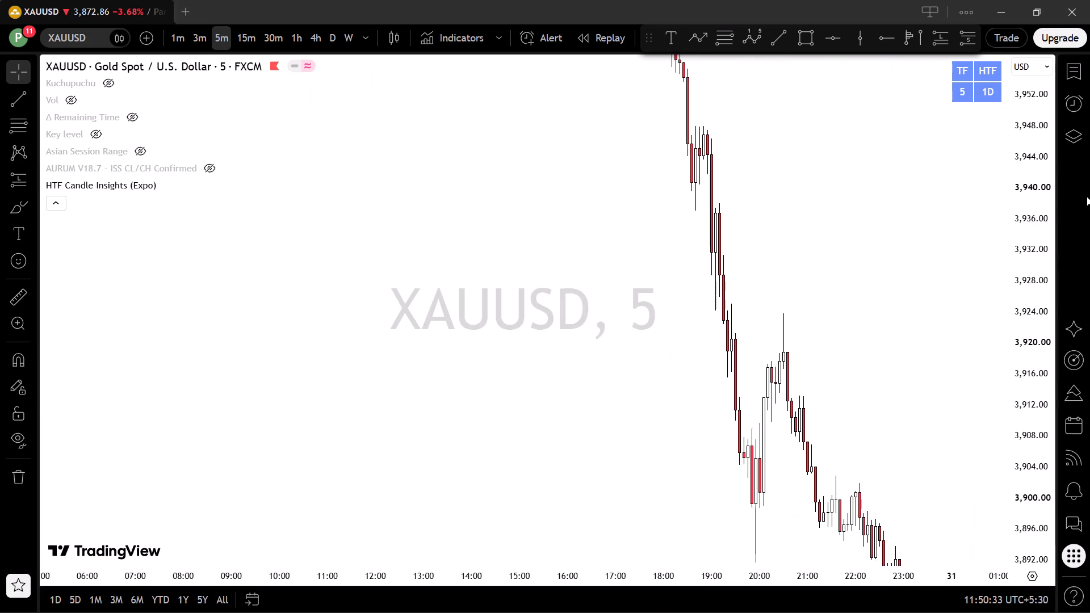
left_click_drag(1038, 238, 970, 334)
left_click(257, 40)
Examine the XAUUSD price action from 28 to 30 October on the 15-minute chart.
scroll(775, 258, "up", 3)
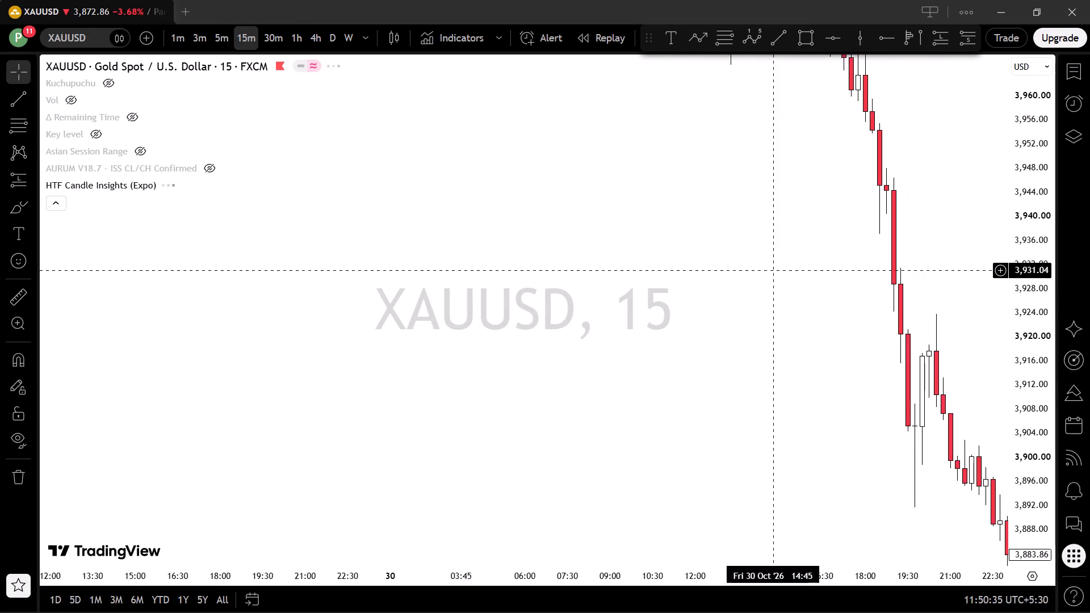
scroll(774, 270, "up", 11)
left_click_drag(845, 186, 361, 263)
scroll(438, 271, "down", 11)
left_click_drag(1042, 208, 995, 572)
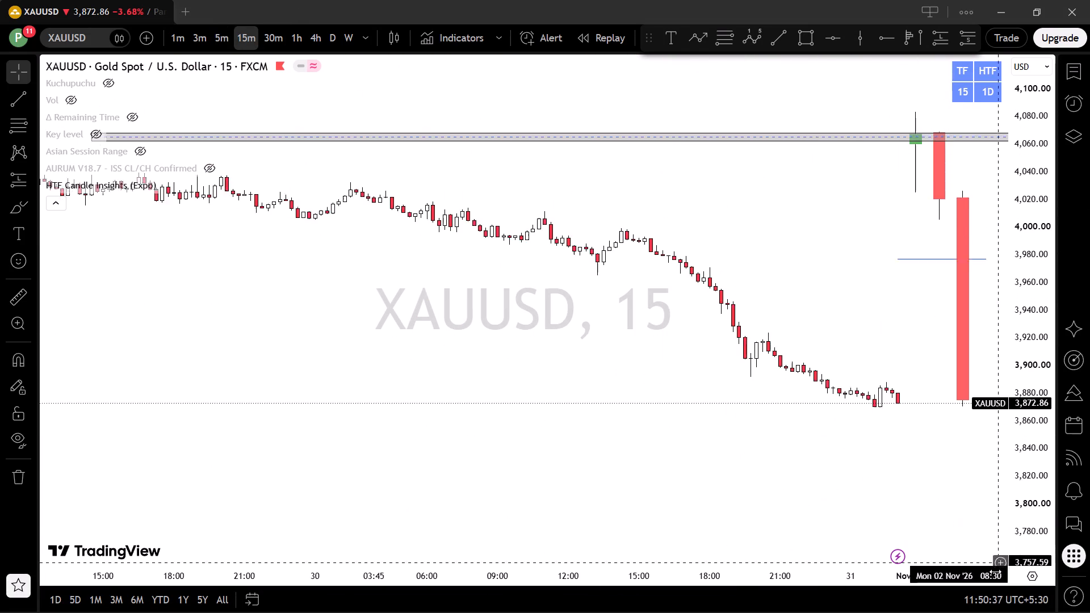
left_click_drag(995, 572, 994, 572)
scroll(802, 314, "down", 5)
left_click_drag(716, 230, 874, 403)
left_click_drag(925, 354, 608, 311)
scroll(626, 306, "down", 7)
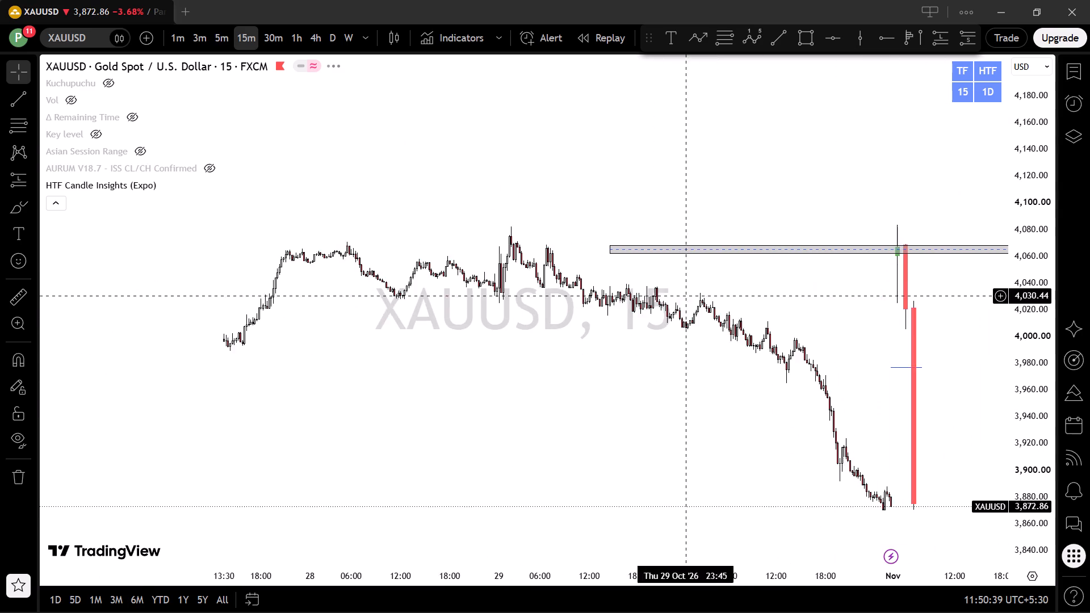
scroll(688, 293, "down", 4)
left_click_drag(1046, 407, 1047, 0)
scroll(918, 121, "up", 9)
left_click_drag(547, 245, 756, 250)
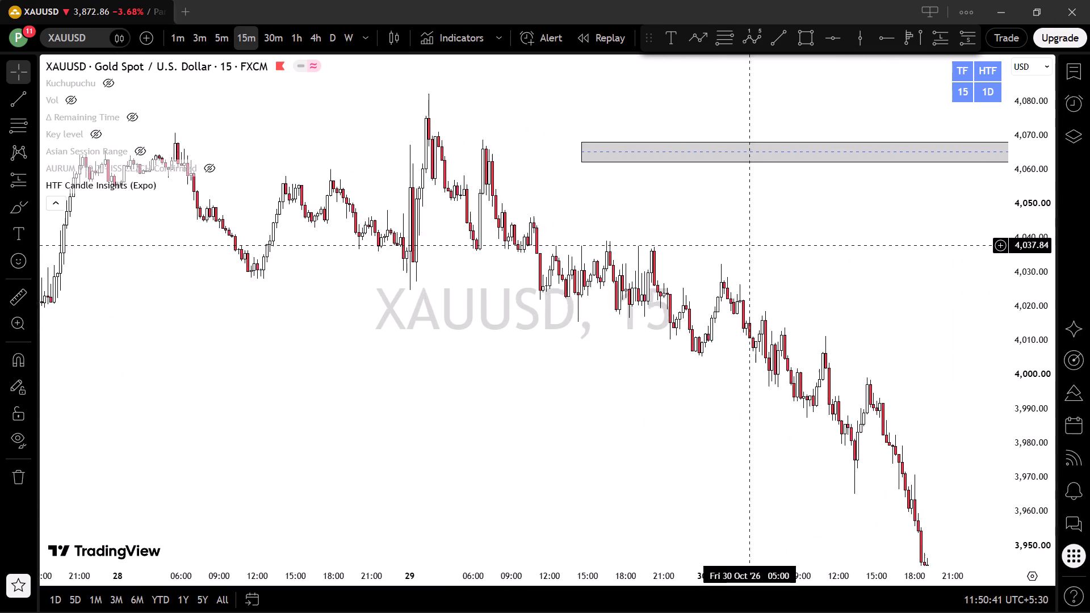
scroll(735, 243, "up", 4)
left_click_drag(598, 246, 932, 310)
scroll(915, 313, "down", 5)
left_click_drag(867, 306, 705, 311)
left_click_drag(881, 376, 549, 136)
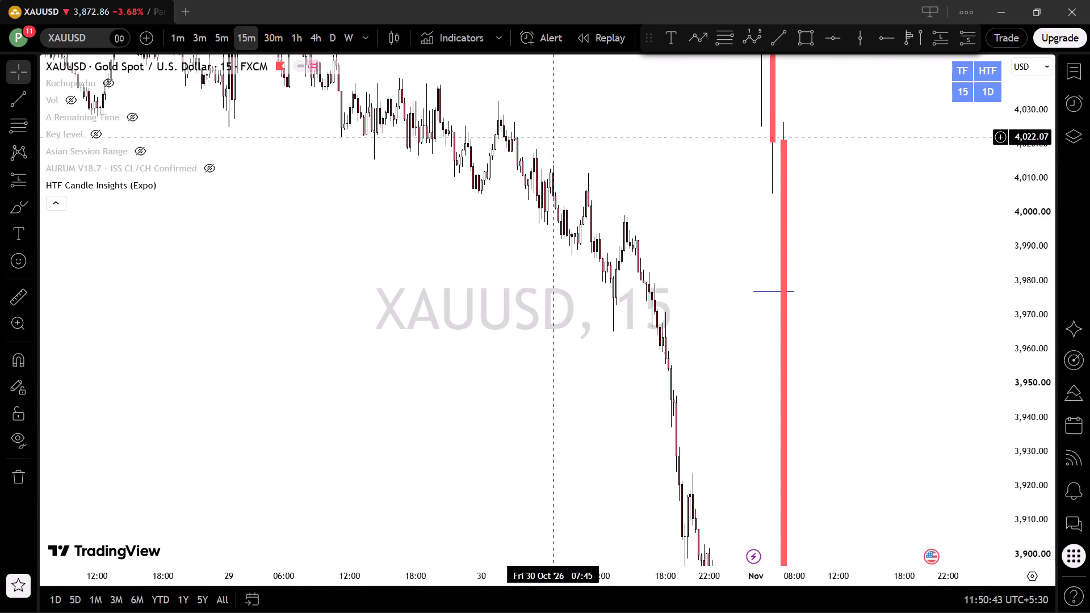
left_click_drag(549, 136, 558, 147)
scroll(574, 174, "up", 5)
left_click_drag(480, 215, 726, 281)
left_click_drag(1034, 392, 1004, 41)
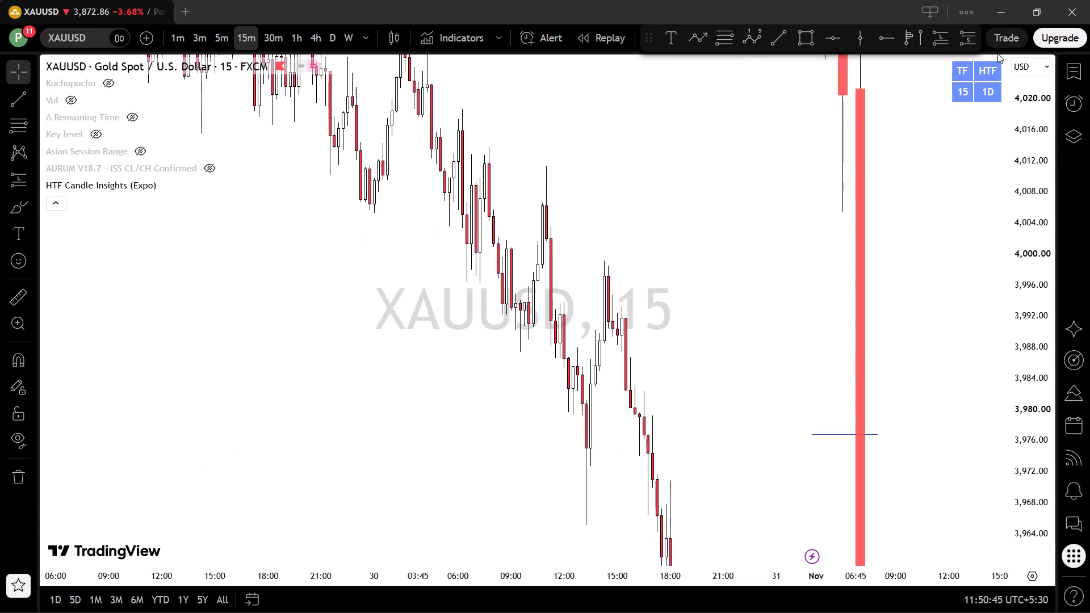
scroll(724, 190, "up", 4)
left_click_drag(611, 260, 650, 237)
left_click_drag(1059, 276, 989, 342)
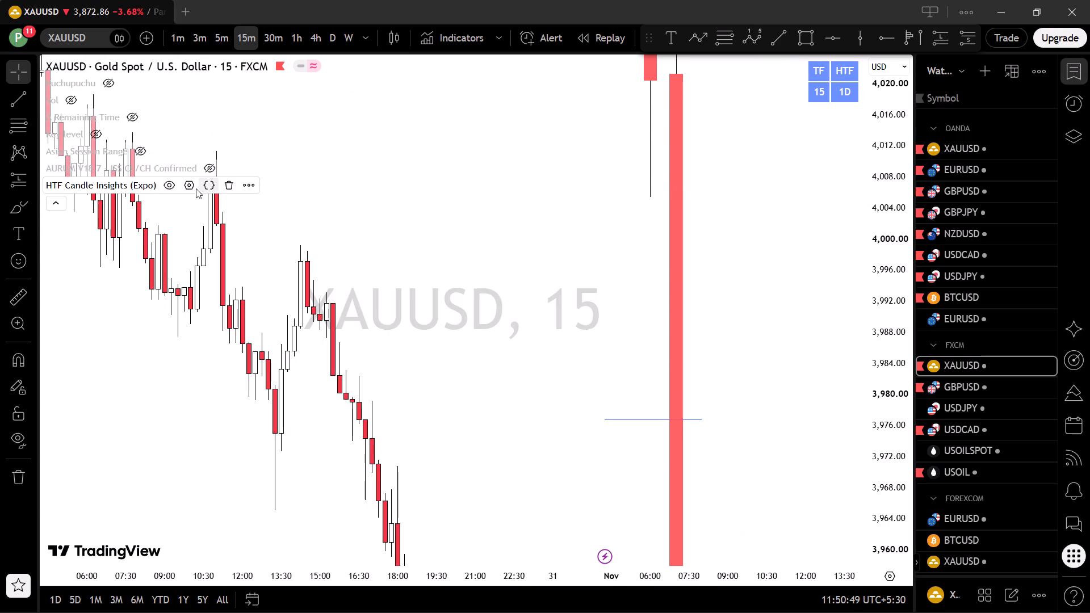
Hide the HTF Candle Insights indicator and show the AURUM V18.7 and Kuchupuchu indicators on the XAUUSD chart.
left_click(191, 182)
left_click(170, 188)
left_click(203, 172)
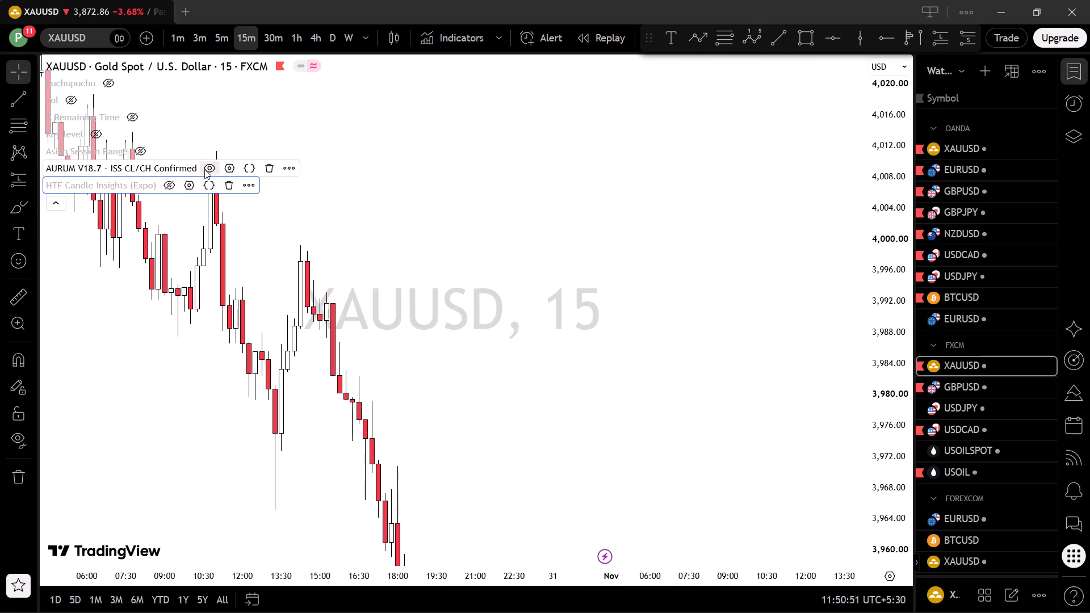
left_click(115, 79)
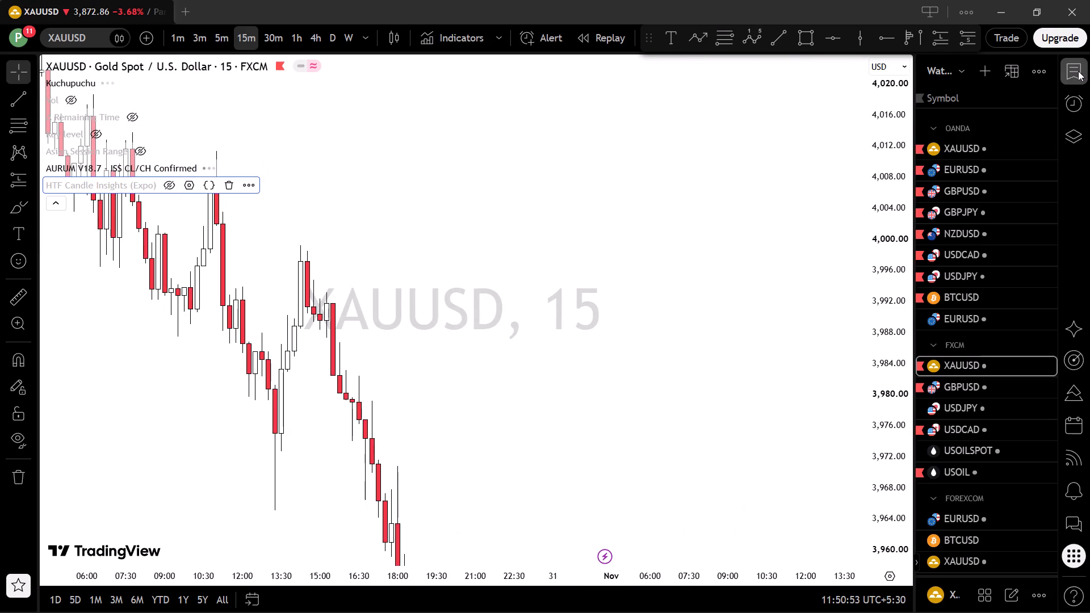
Collapse the watchlist to widen the chart area.
left_click_drag(1080, 71, 1075, 74)
Draw a Fibonacci retracement over the 30 October down-leg from about 4,011.81 down to about 3,965.19.
scroll(640, 170, "down", 2)
scroll(706, 209, "up", 4)
left_click_drag(580, 211, 769, 203)
left_click_drag(1029, 224, 1009, 331)
left_click_drag(719, 274, 808, 283)
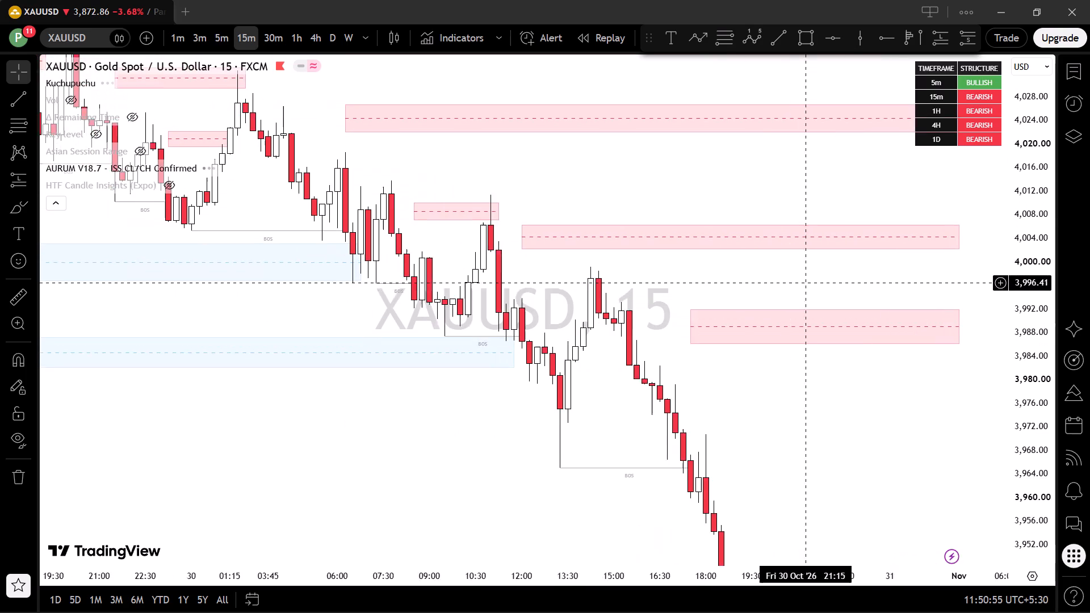
left_click_drag(808, 283, 811, 285)
left_click_drag(1017, 320, 978, 281)
left_click_drag(892, 251, 796, 215)
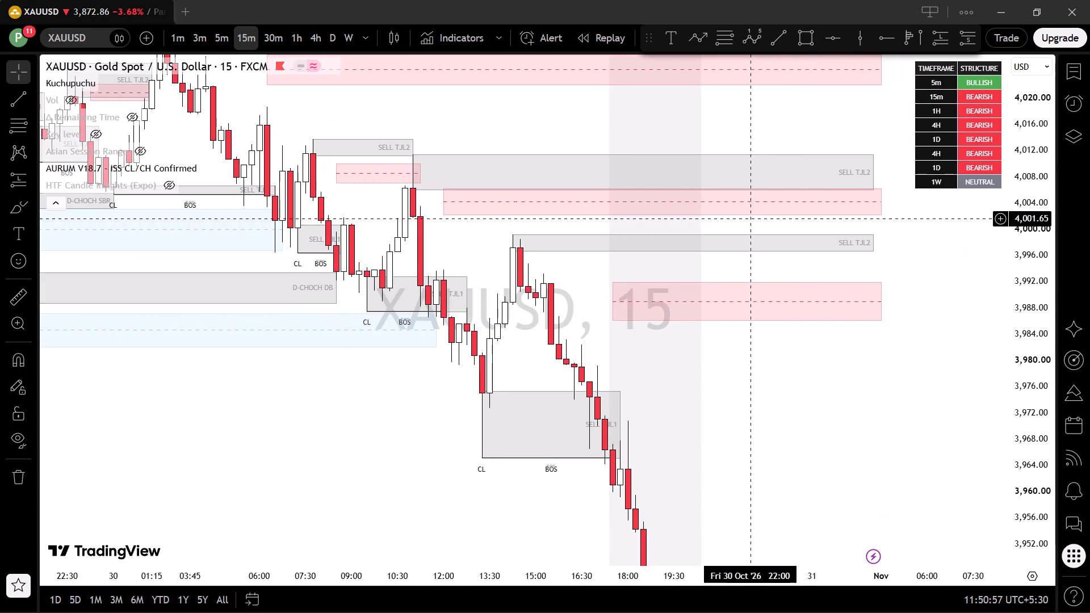
left_click_drag(647, 226, 764, 222)
left_click_drag(726, 224, 661, 220)
left_click_drag(753, 284, 703, 287)
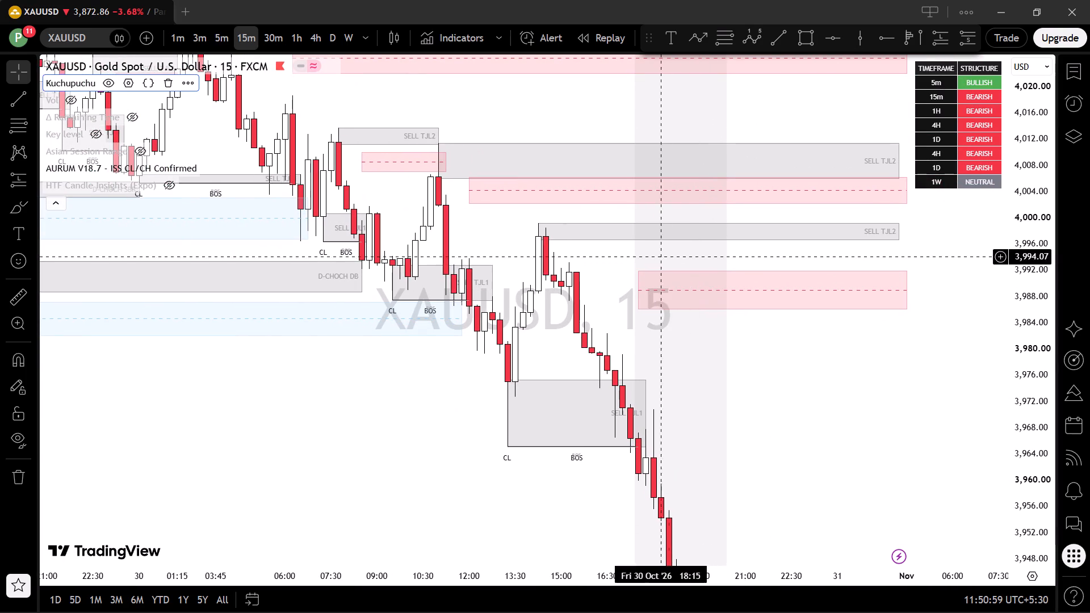
left_click(724, 45)
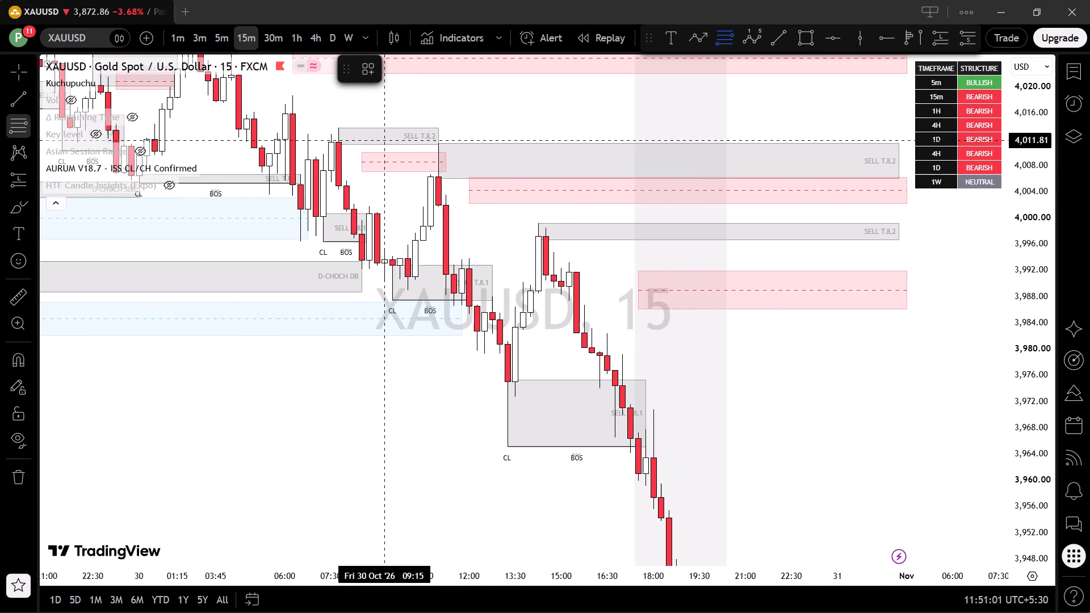
left_click(387, 140)
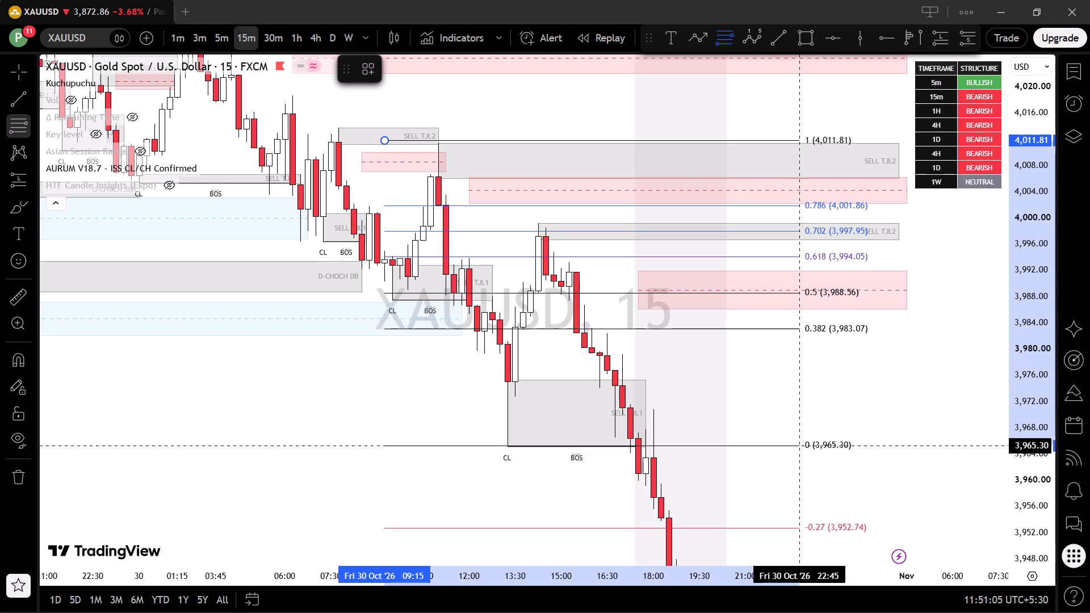
left_click(799, 446)
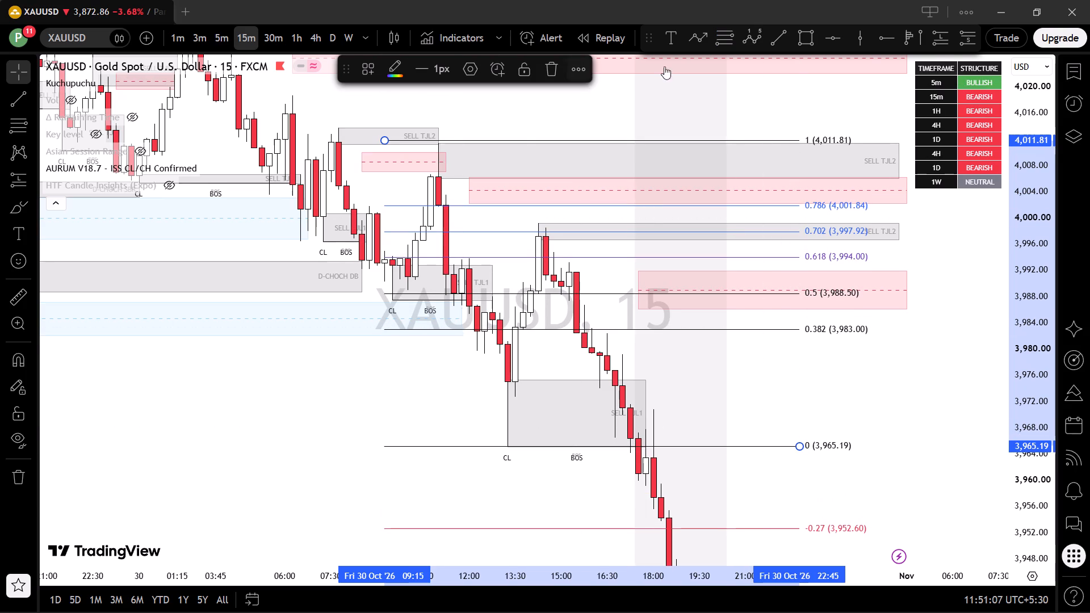
Draw a rectangle between the 0.786 and 0.702 Fibonacci levels, about 4,001.75 to 3,997.9, from 12:00 to about 18:15.
left_click_drag(804, 35, 802, 40)
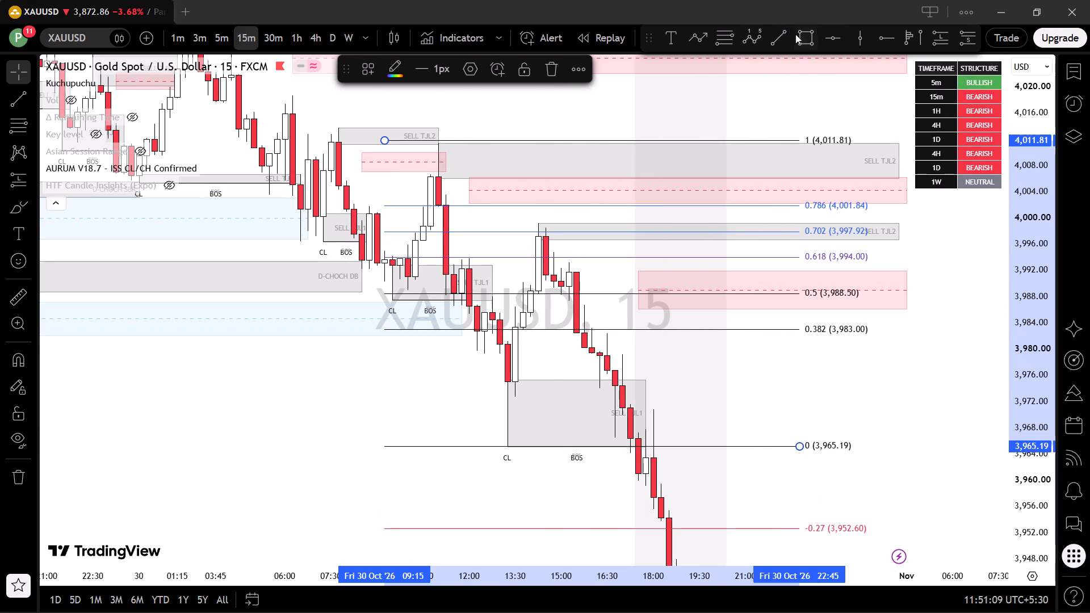
left_click(801, 40)
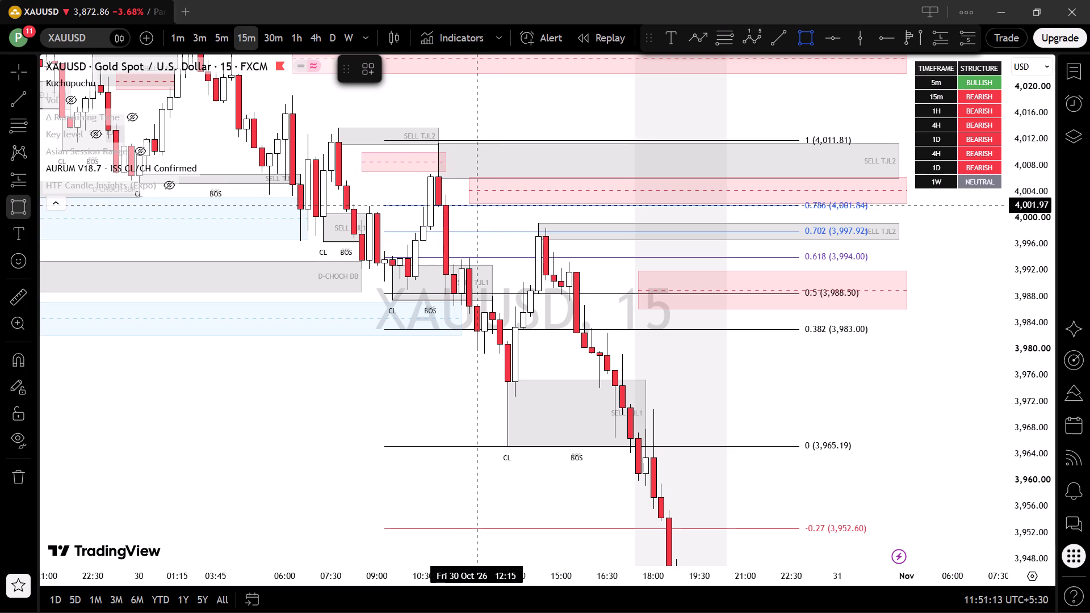
left_click(471, 206)
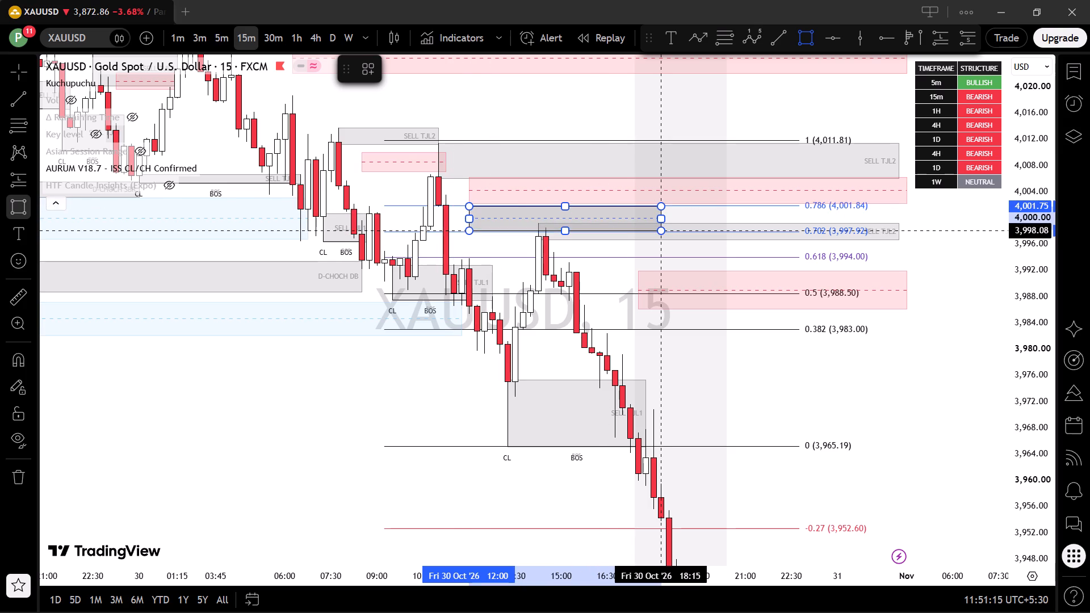
left_click(658, 232)
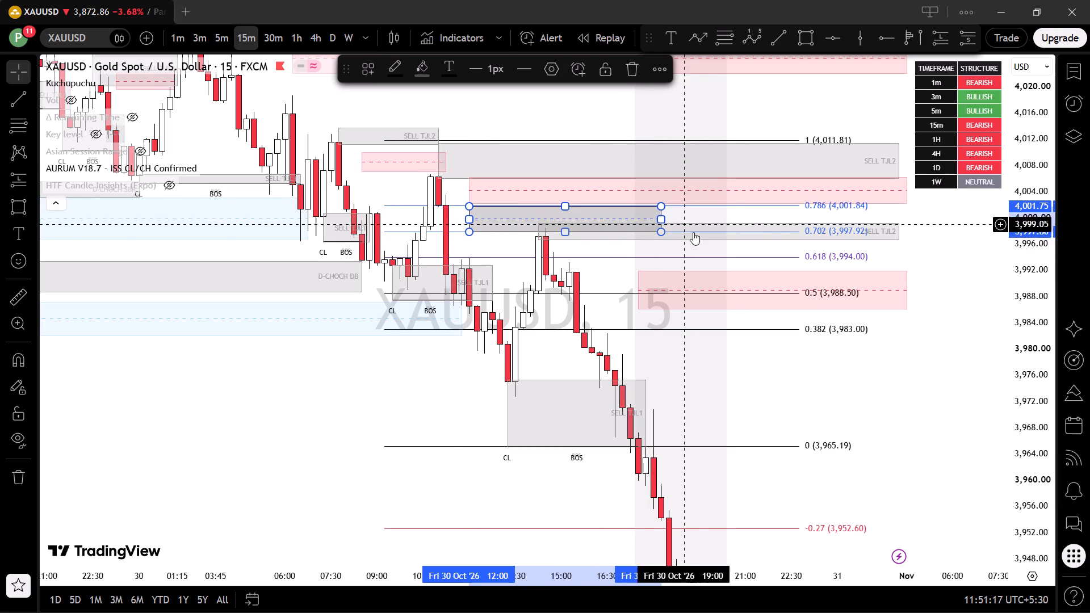
Delete the Fibonacci retracement from the chart.
left_click(835, 230)
left_click(554, 68)
Shorten the gray rectangle so that its end falls at about 15:45 on 30 October.
left_click_drag(814, 263, 835, 284)
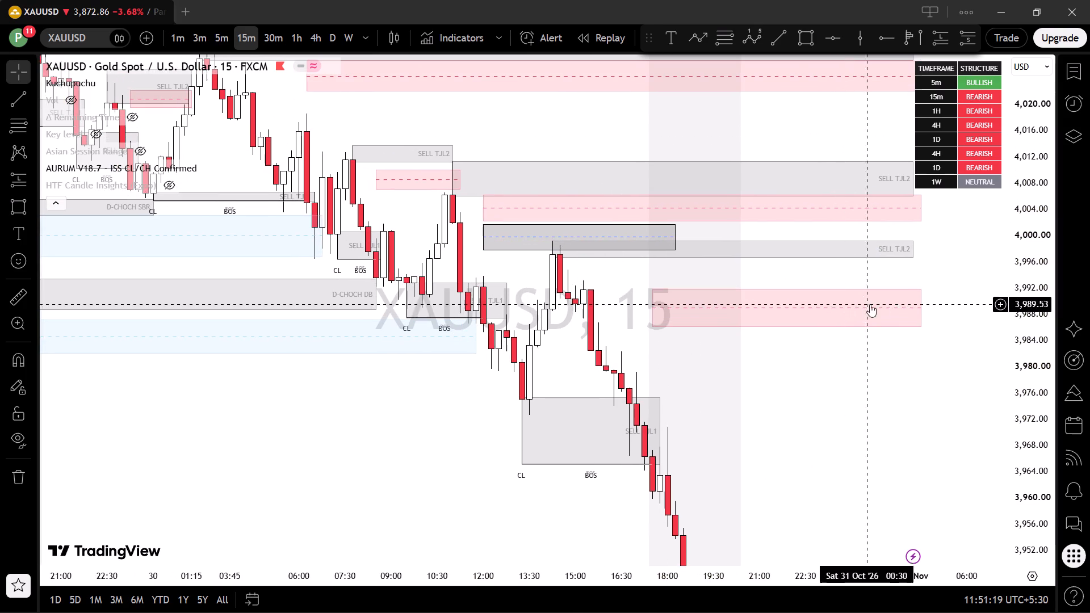
left_click_drag(1017, 328, 1008, 276)
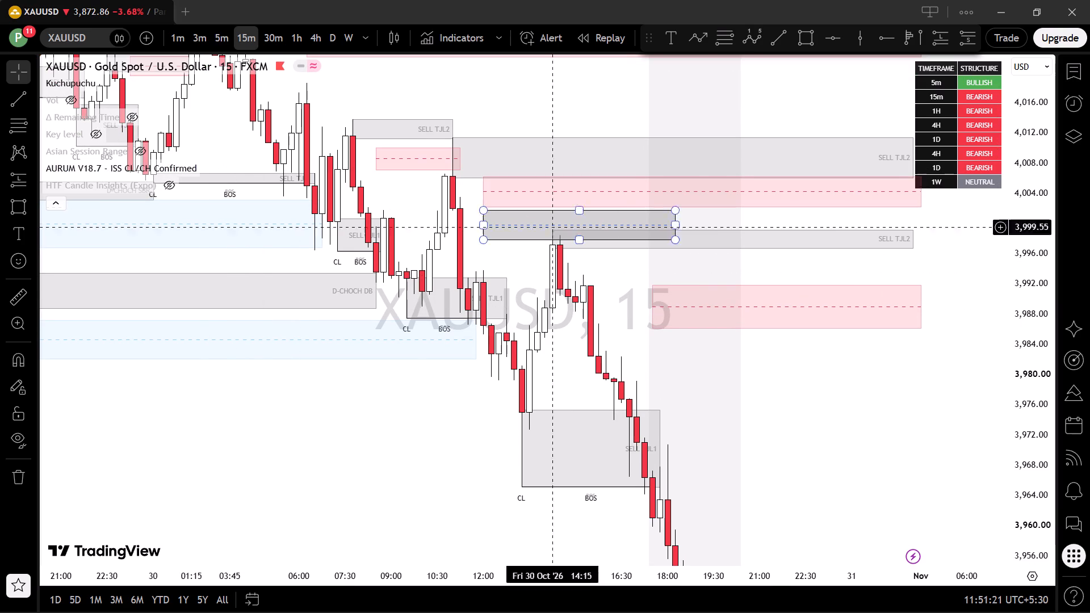
left_click_drag(677, 226, 599, 217)
Switch the XAUUSD chart to the 1-minute timeframe.
left_click_drag(772, 310, 758, 262)
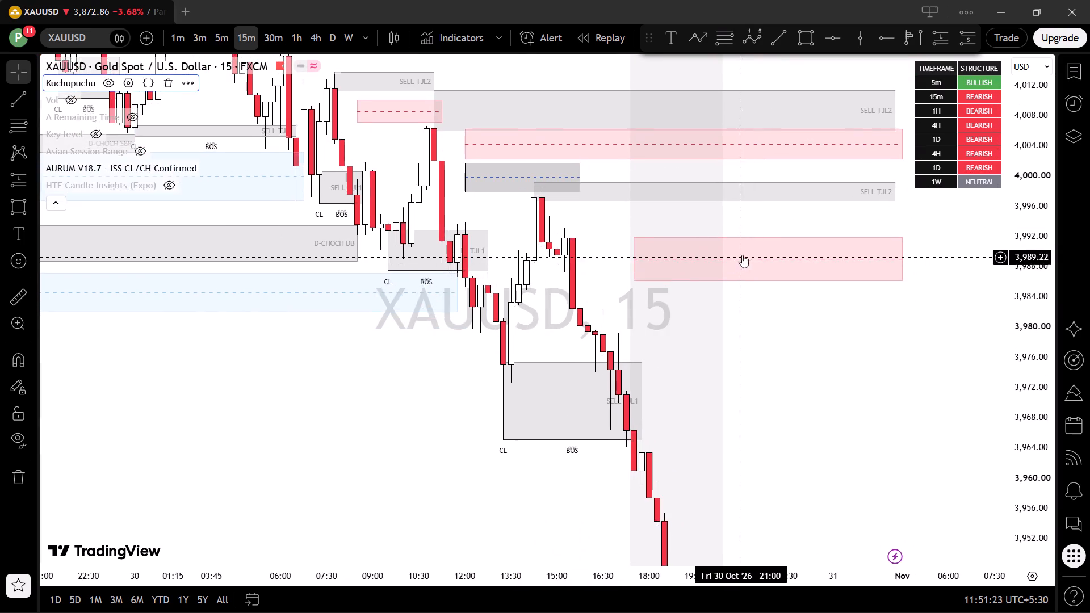
scroll(739, 255, "up", 3)
left_click_drag(617, 236, 683, 235)
scroll(670, 236, "down", 3)
left_click_drag(781, 258, 679, 215)
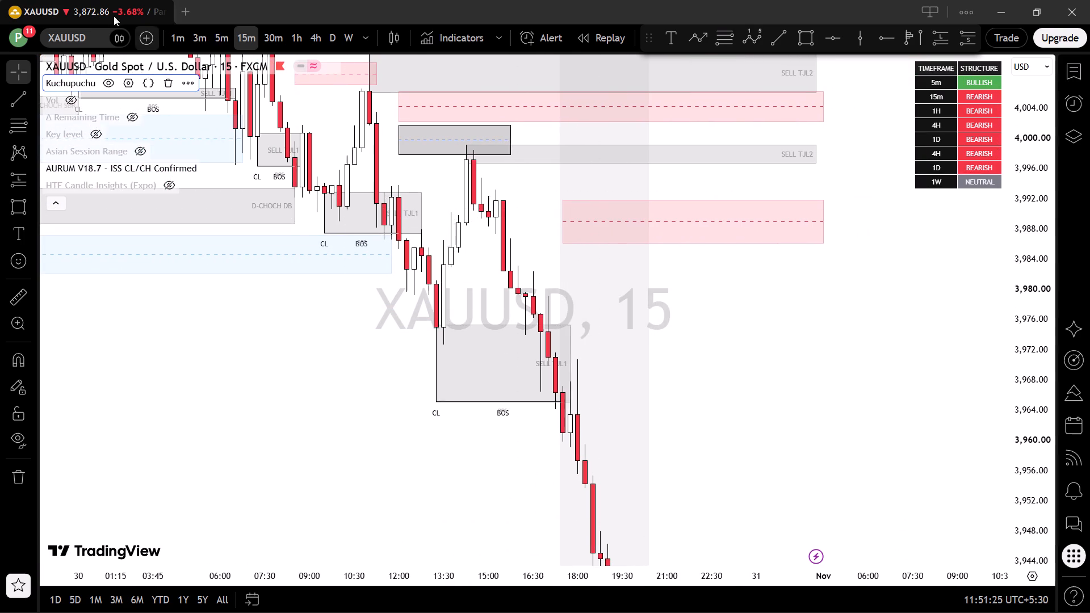
left_click(183, 39)
Examine the 1-minute price action around the gray rectangle on 30 October.
scroll(563, 191, "down", 8)
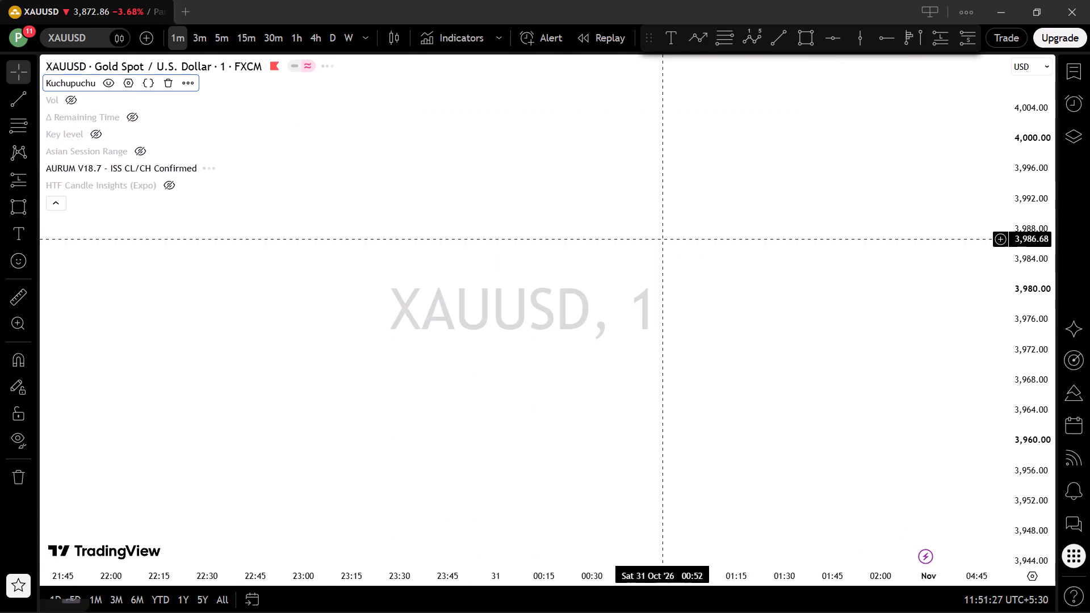
left_click_drag(1034, 154, 967, 538)
scroll(915, 467, "down", 17)
left_click_drag(812, 295, 880, 322)
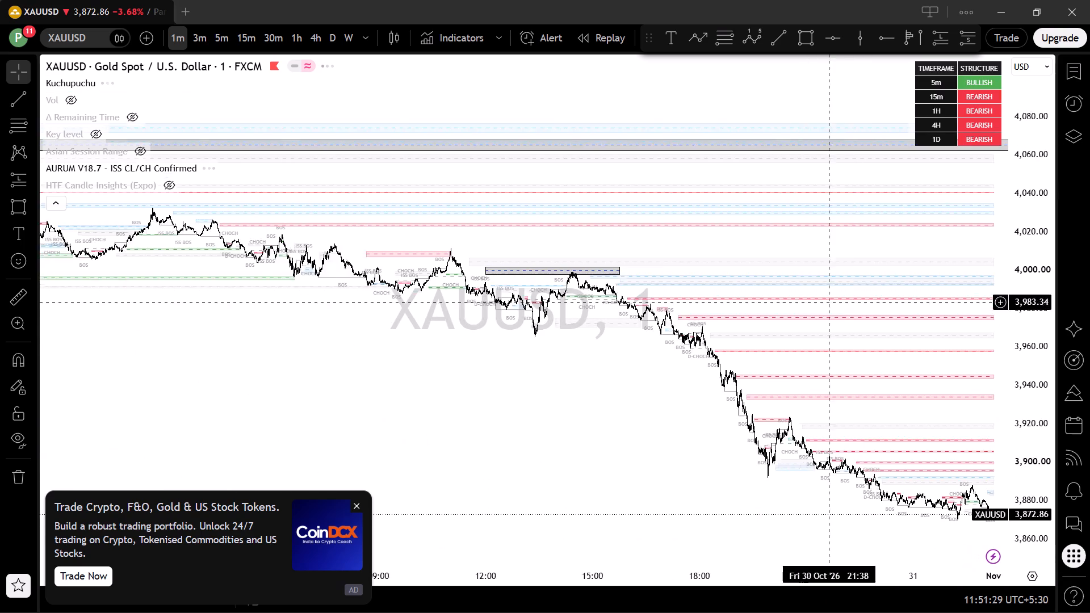
left_click_drag(880, 322, 1022, 367)
scroll(924, 366, "up", 6)
left_click_drag(1031, 451, 1074, 0)
scroll(842, 468, "up", 6)
left_click_drag(630, 492, 1076, 457)
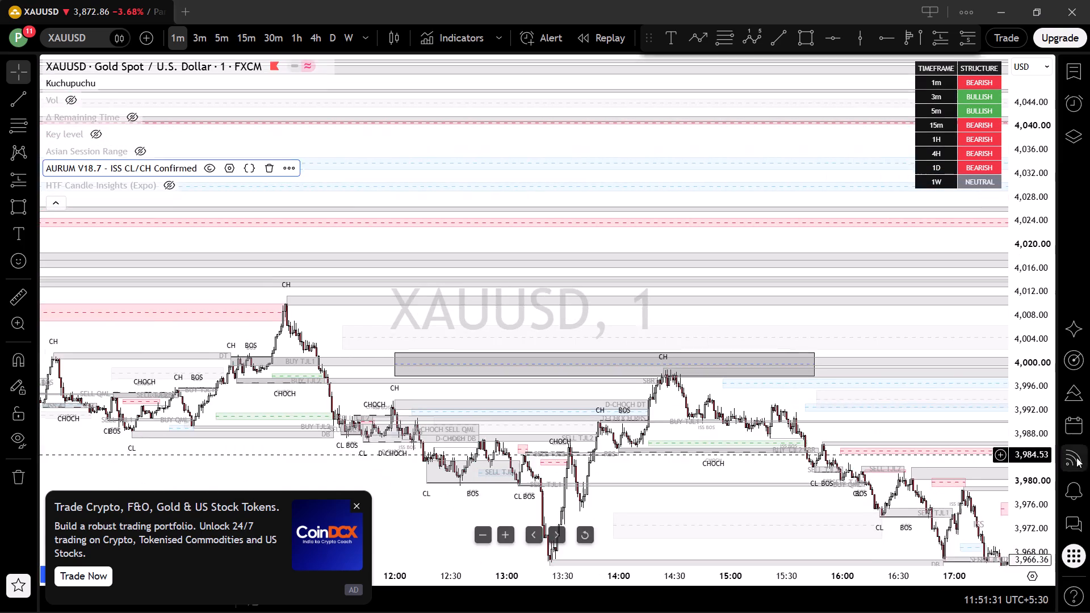
left_click_drag(1047, 464, 1025, 146)
left_click_drag(875, 384, 827, 77)
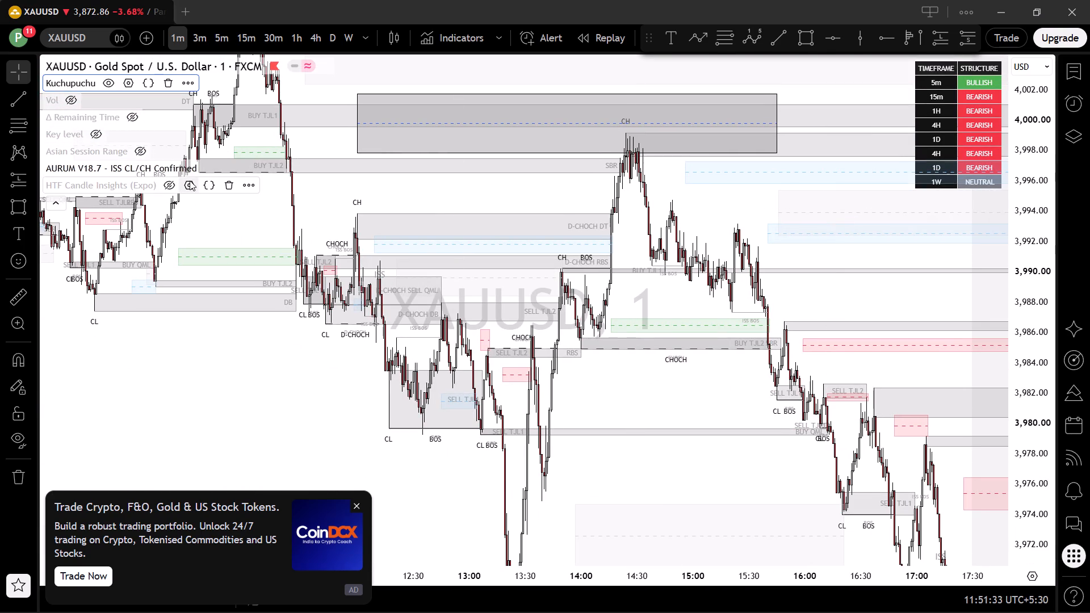
Hide the AURUM V18.7 indicator.
left_click(213, 170)
Check the box colour inputs in the Kuchupuchu indicator's settings.
scroll(718, 394, "up", 3)
left_click_drag(628, 251, 740, 296)
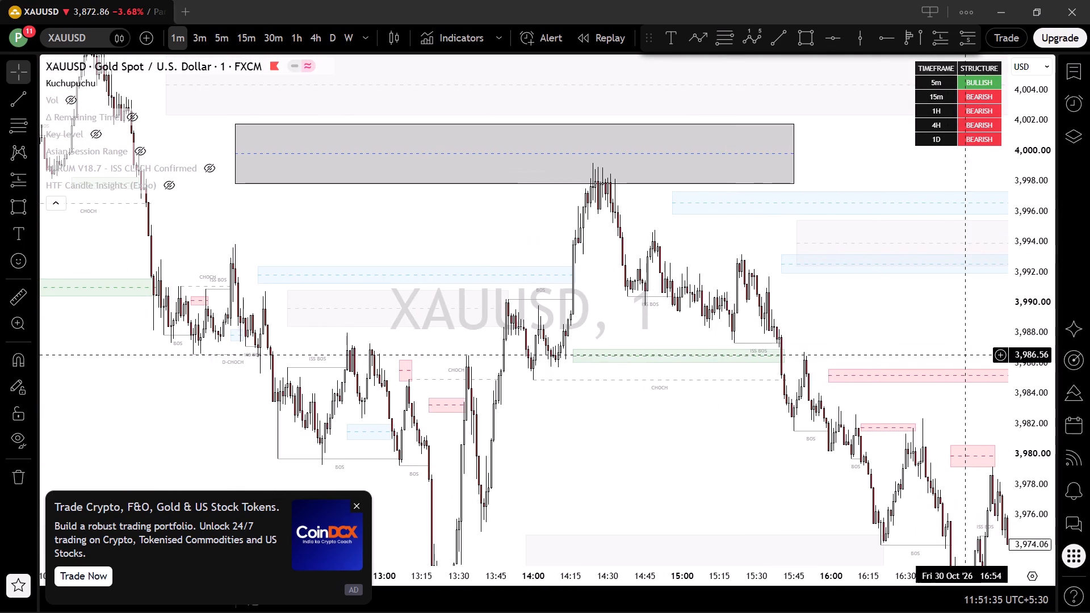
left_click_drag(1028, 381, 901, 170)
left_click_drag(817, 166, 786, 258)
scroll(690, 363, "up", 3)
left_click_drag(487, 340, 667, 395)
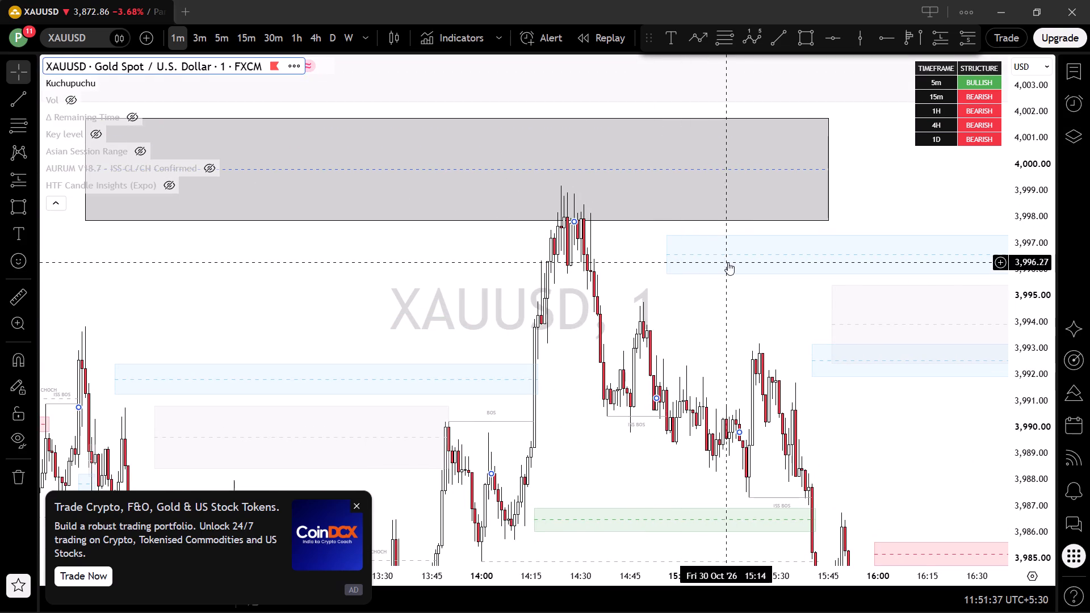
double_click(740, 254)
left_click_drag(431, 303, 494, 299)
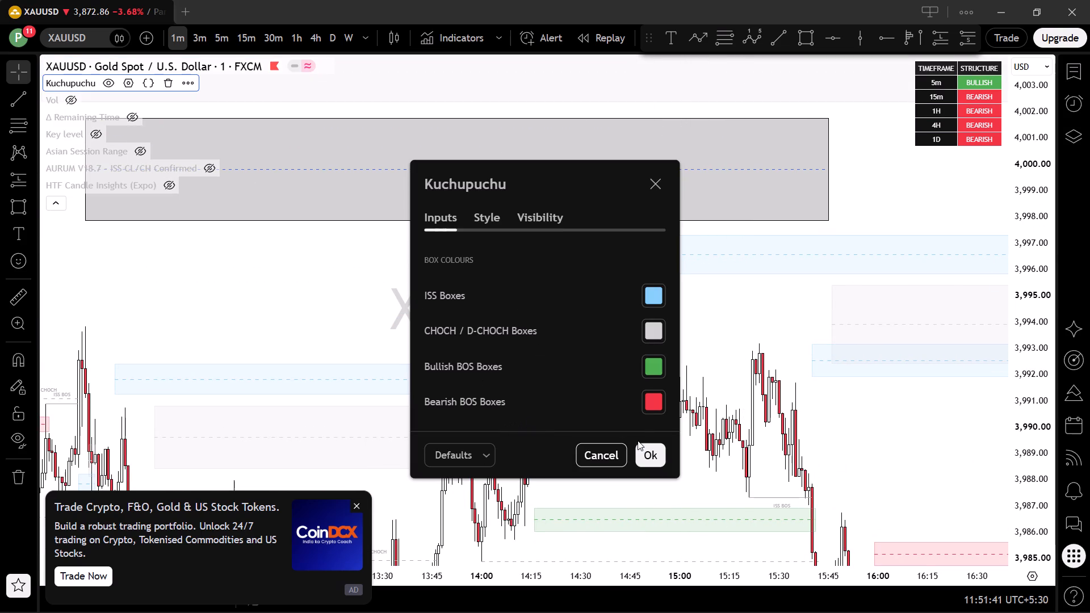
left_click_drag(652, 451, 654, 458)
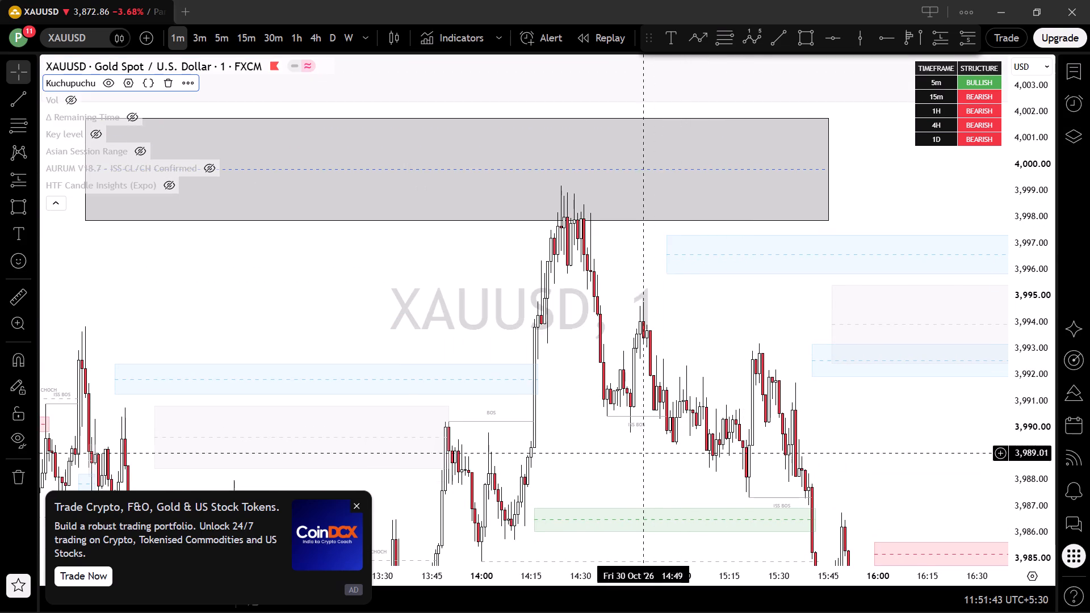
Place a short position on the 14:26 candle just below the gray rectangle with entry at about 3,996.16.
left_click_drag(848, 297, 921, 345)
scroll(829, 348, "up", 5)
left_click_drag(572, 321, 689, 240)
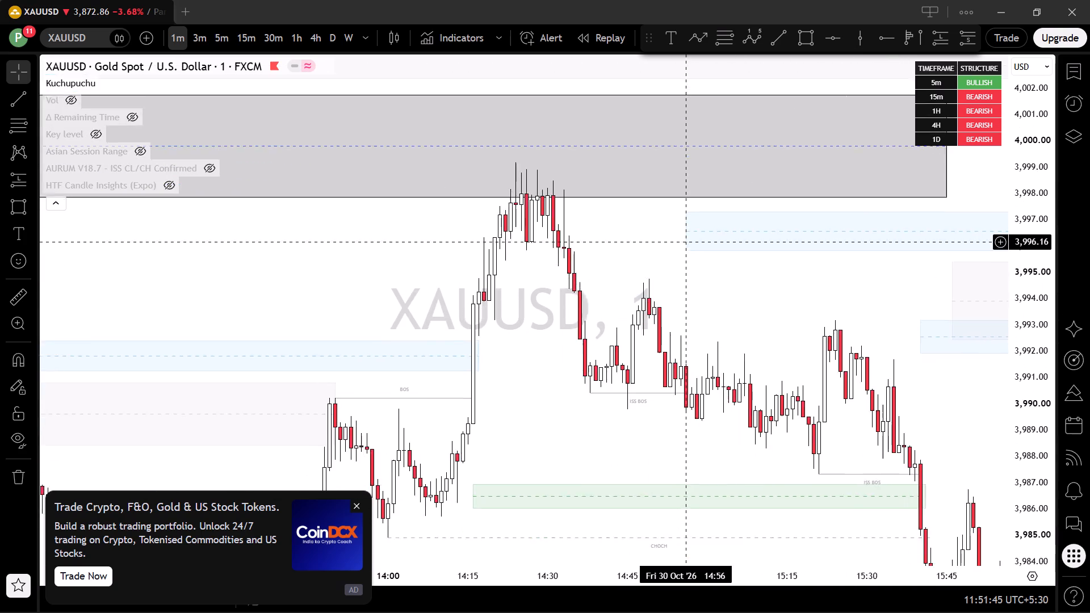
left_click_drag(689, 240, 593, 229)
left_click_drag(591, 240, 610, 254)
scroll(581, 245, "up", 2)
left_click_drag(534, 249, 710, 279)
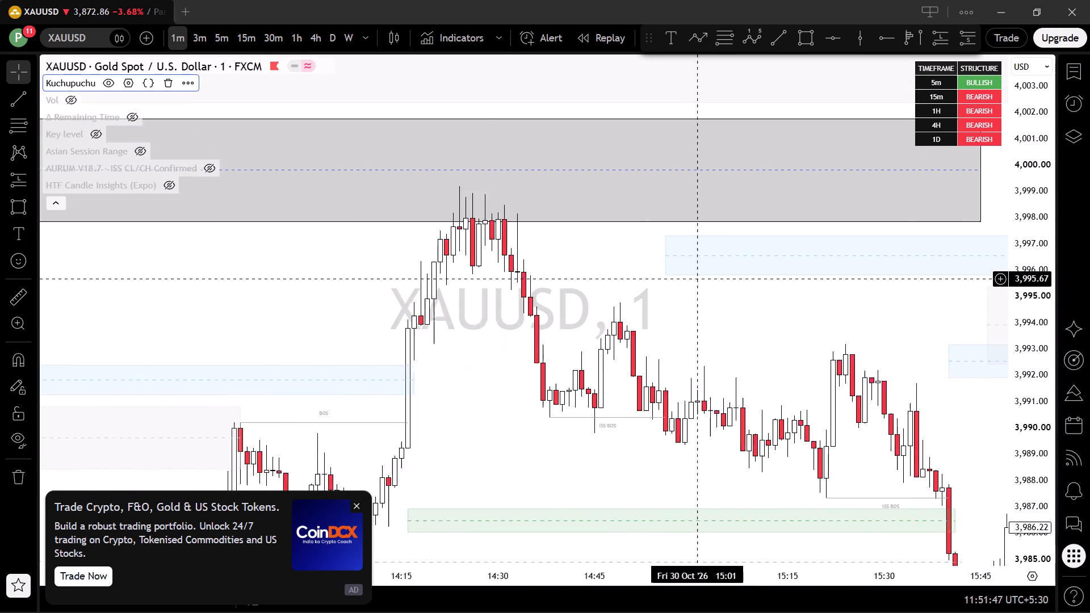
left_click_drag(710, 279, 759, 277)
left_click(971, 39)
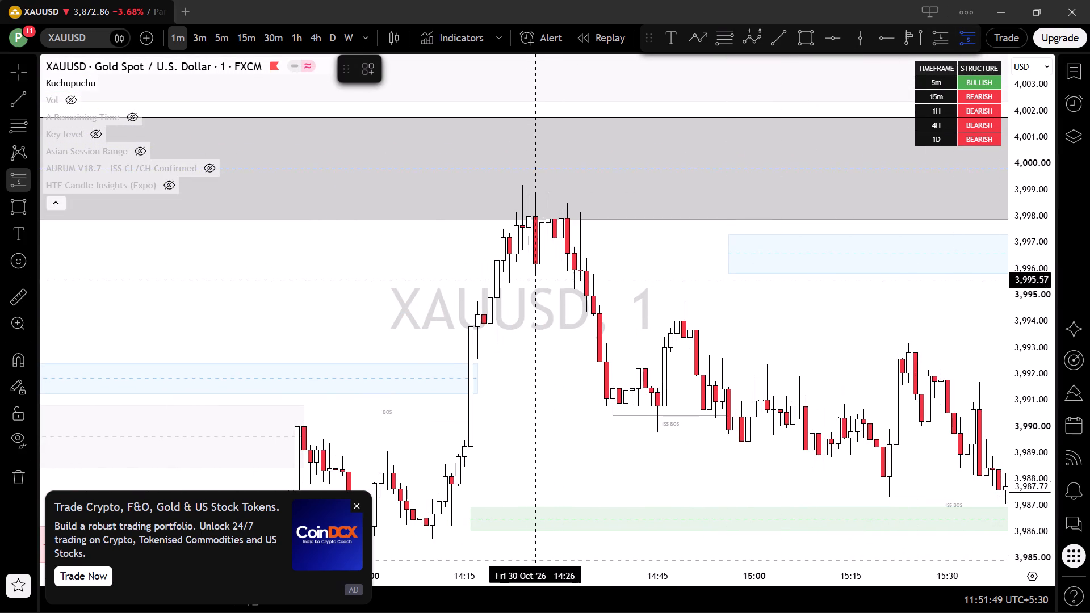
left_click(535, 264)
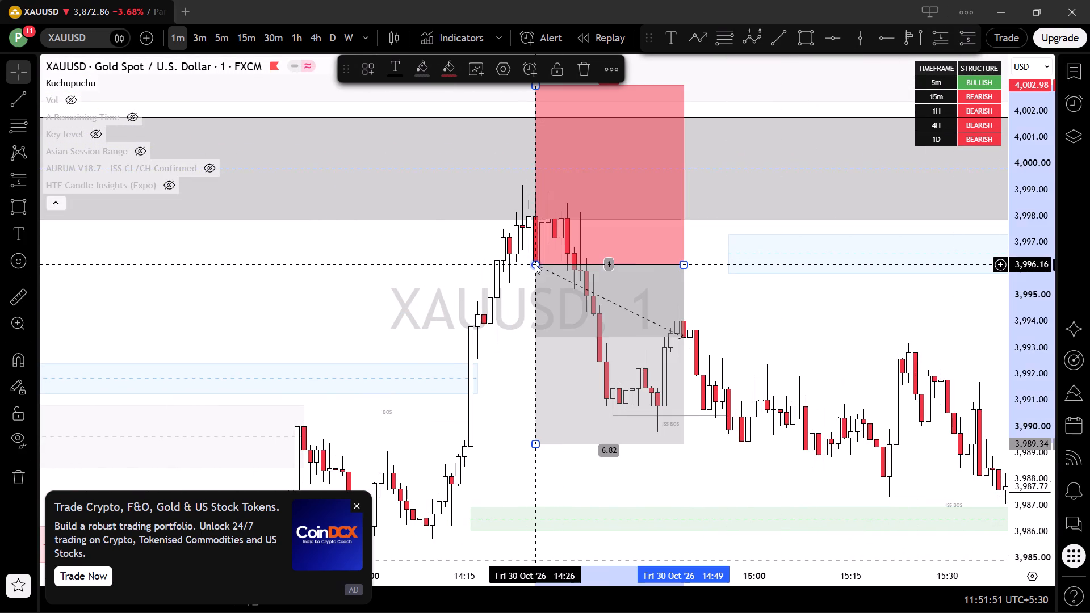
Raise the short position's stop level to about 4,003.2, above the gray rectangle.
scroll(787, 314, "down", 1)
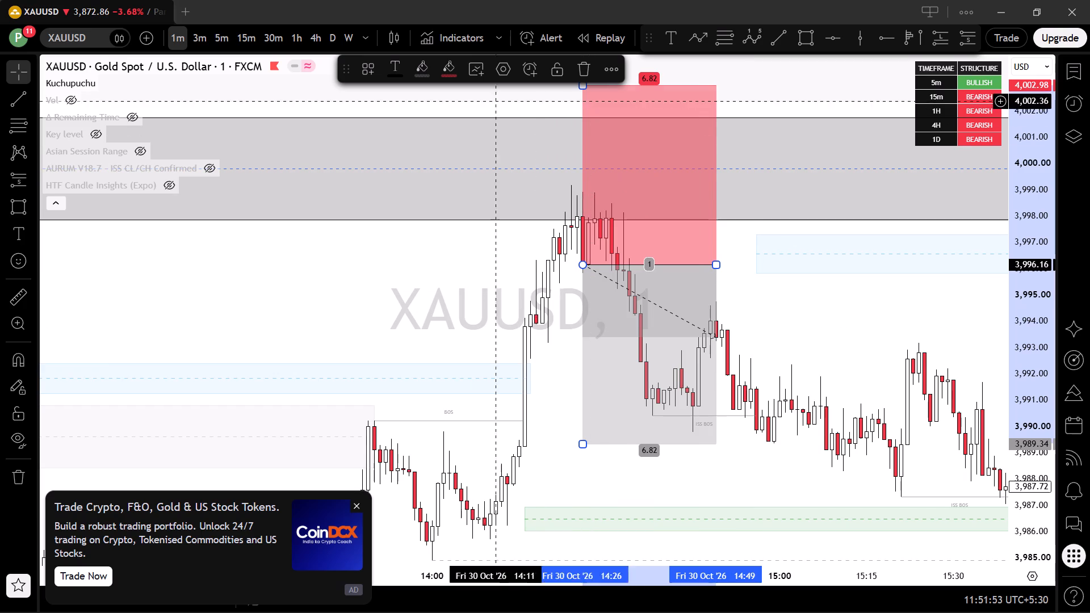
left_click_drag(484, 101, 494, 165)
left_click(592, 141)
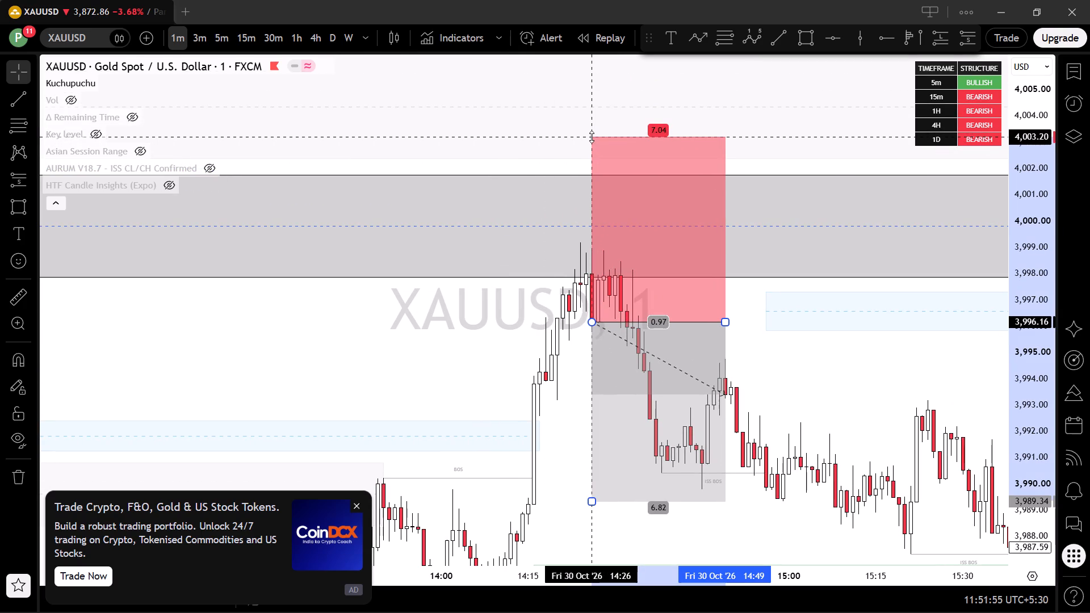
left_click_drag(591, 138, 596, 136)
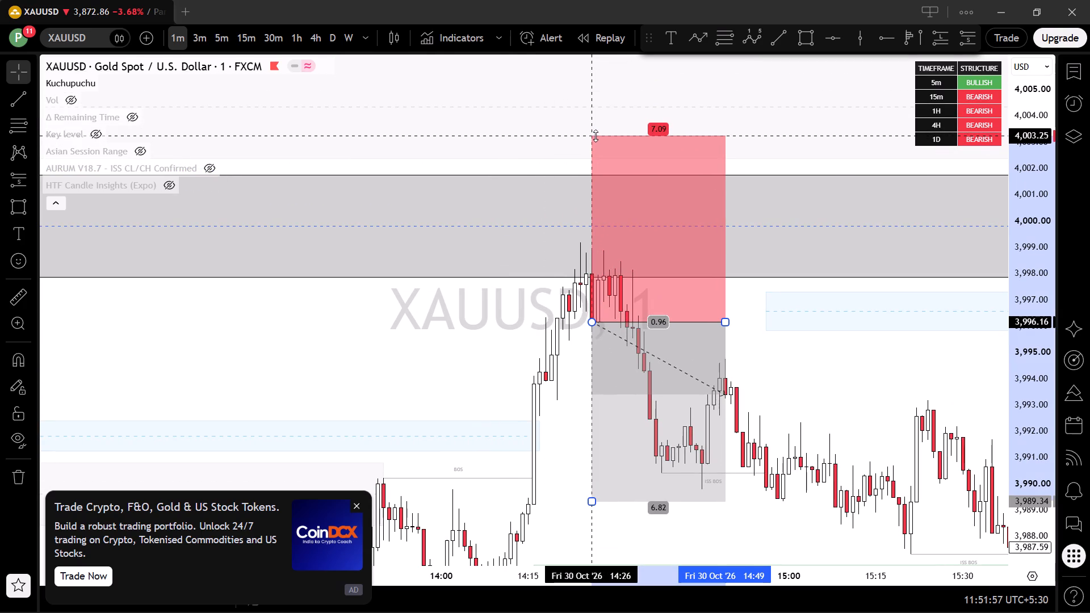
left_click_drag(596, 136, 597, 136)
Extend the short position's end time to about 16:30 on 30 October.
left_click_drag(948, 318, 643, 209)
scroll(610, 187, "down", 3)
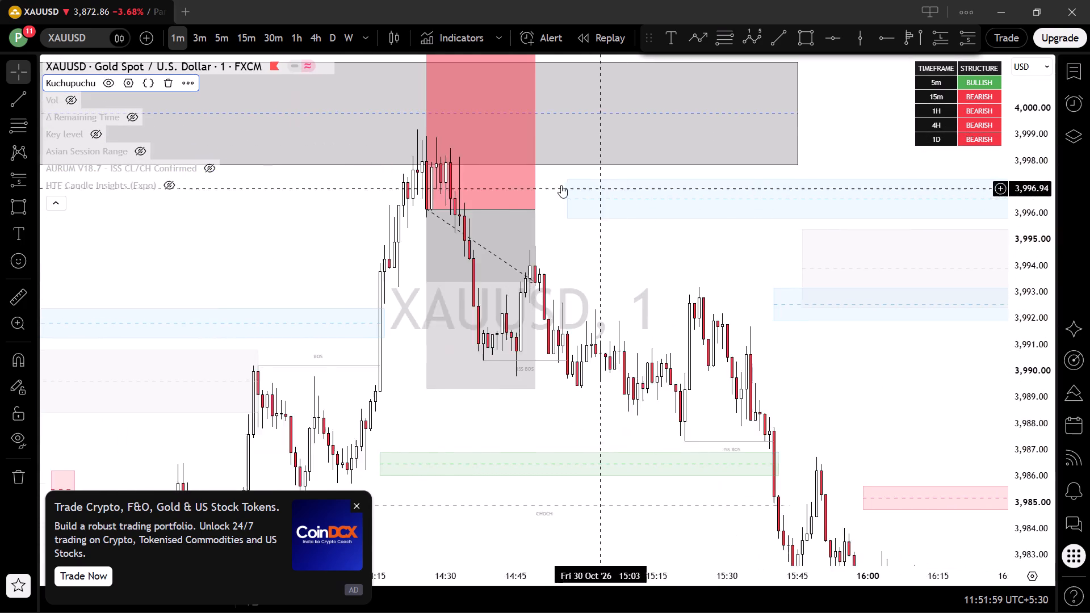
left_click_drag(581, 208, 1070, 226)
Lower the short position's profit target to about 3,975.44.
scroll(773, 346, "down", 6)
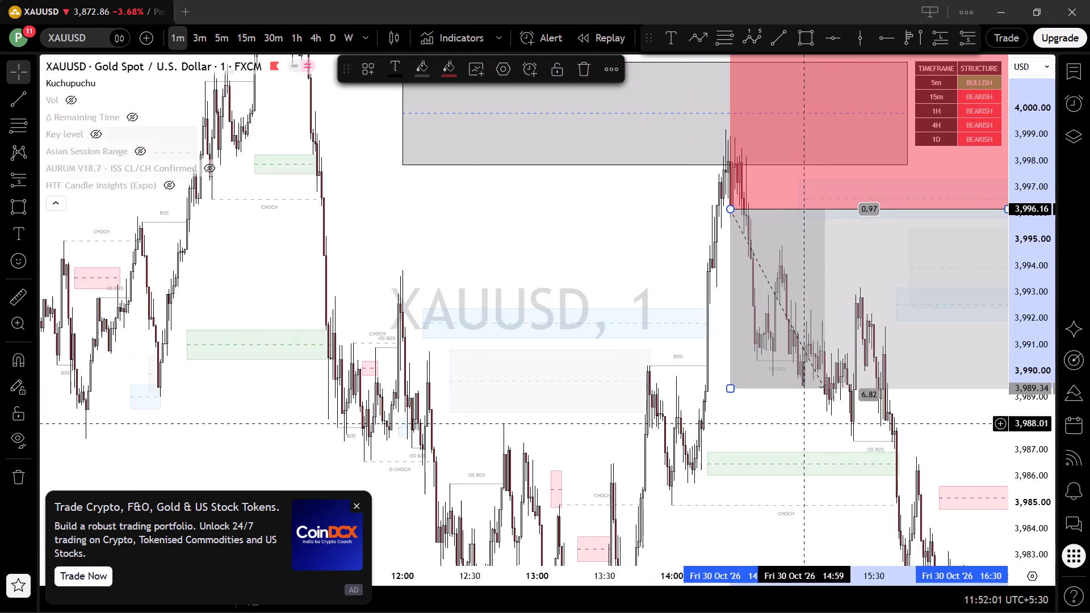
left_click_drag(836, 428, 504, 213)
left_click_drag(409, 185, 436, 459)
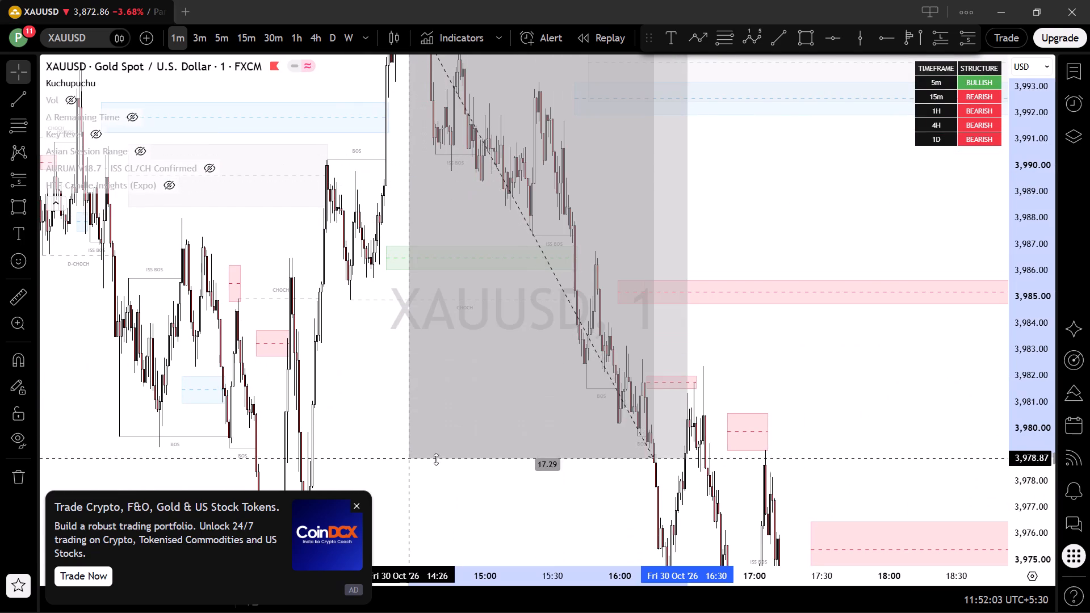
left_click_drag(436, 459, 444, 549)
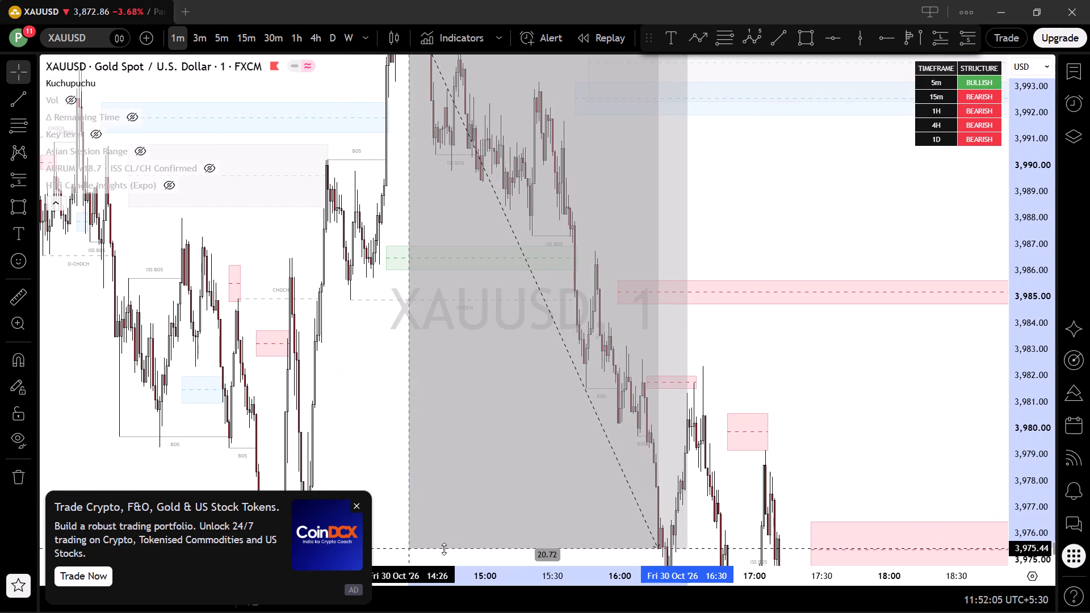
Lower the short position's profit target slightly to about 3,975.01.
left_click_drag(444, 549, 441, 560)
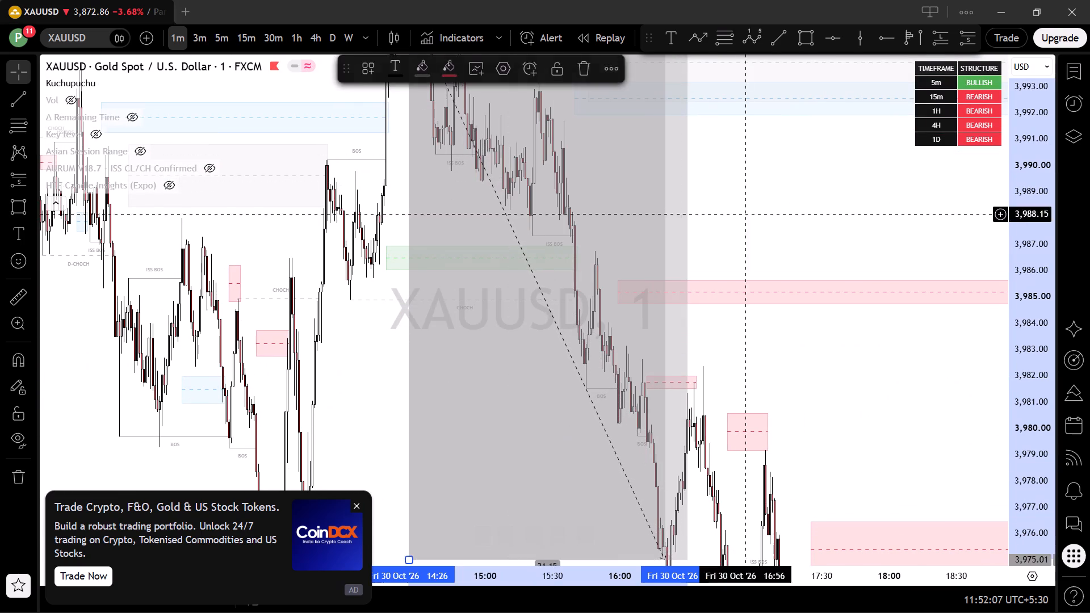
Close the CoinDCX advertisement covering part of the chart.
left_click_drag(774, 212, 805, 432)
left_click_drag(1039, 229, 967, 446)
scroll(899, 444, "down", 5)
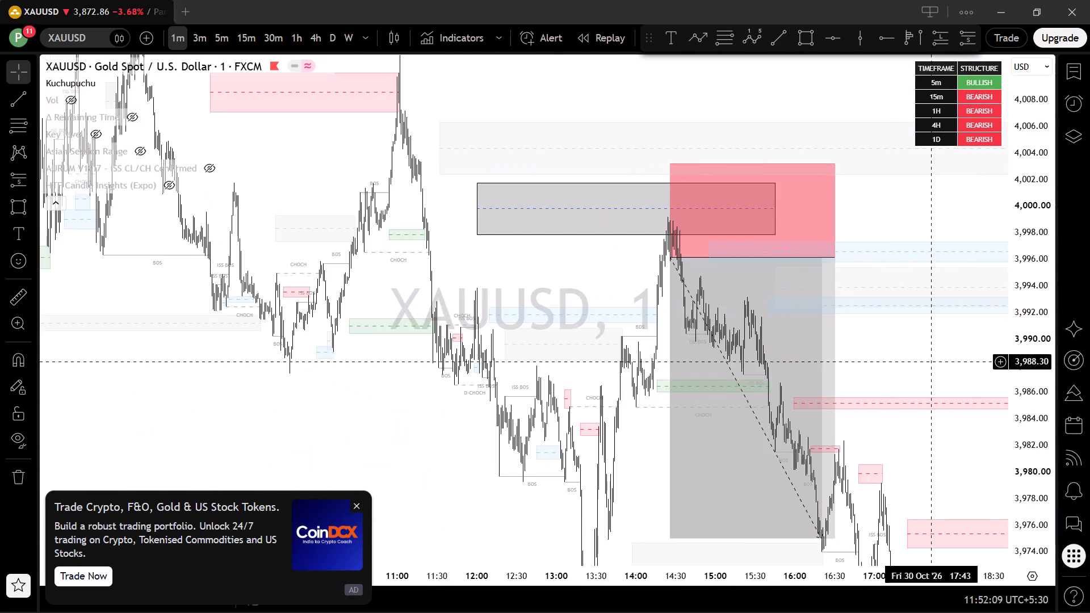
left_click_drag(1008, 326, 694, 166)
left_click_drag(904, 319, 694, 180)
scroll(711, 208, "up", 5)
left_click_drag(634, 270, 962, 321)
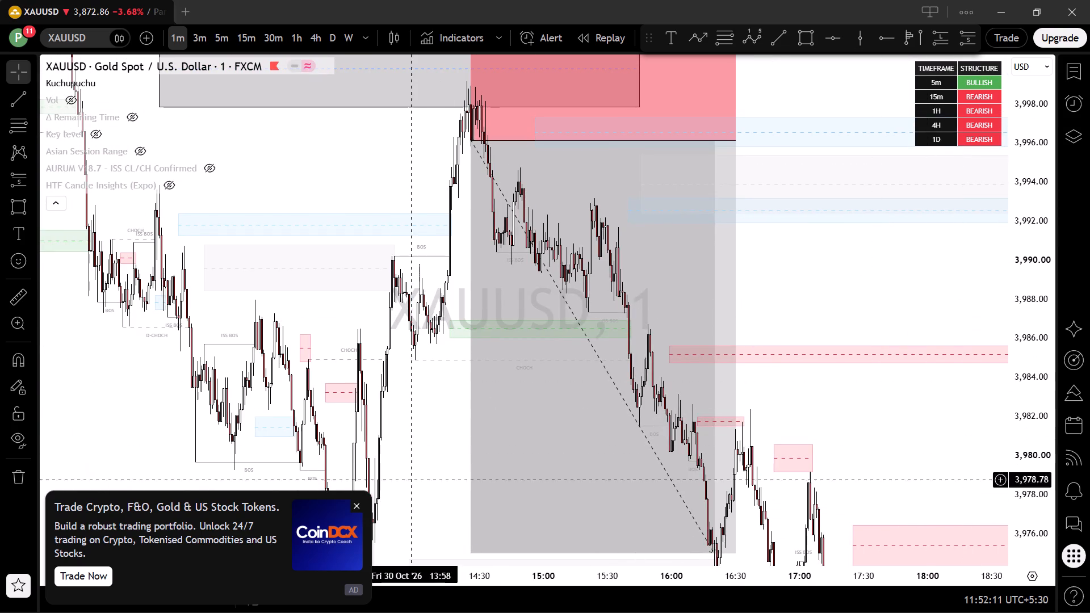
left_click(358, 505)
Move the floating drawing toolbar clear of the header and download an image of the chart showing the whole short position.
scroll(904, 423, "up", 3)
left_click_drag(822, 372, 895, 427)
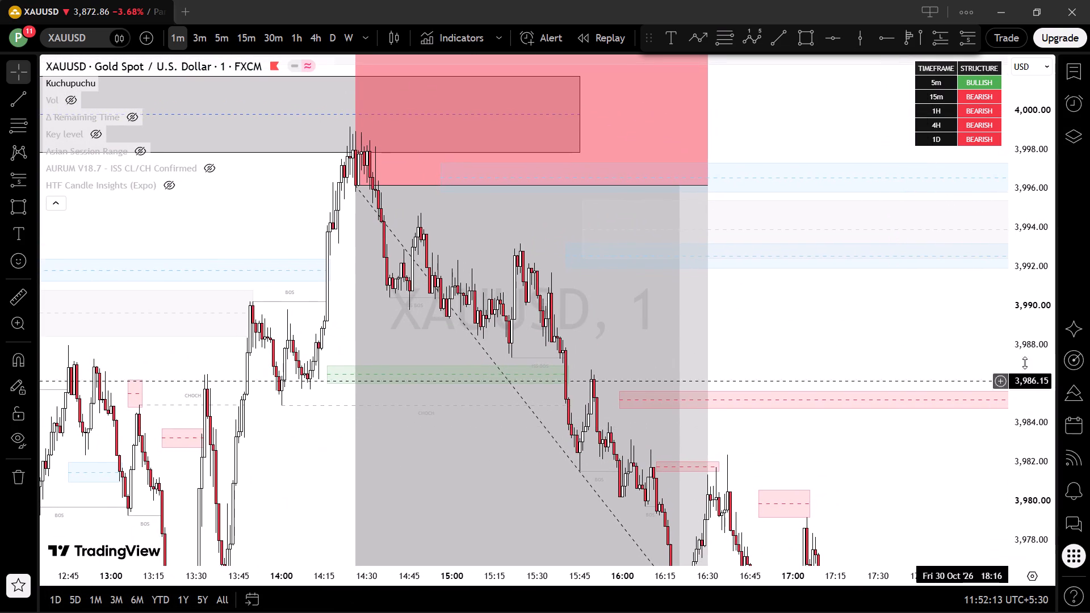
left_click_drag(1034, 342, 1008, 391)
scroll(933, 381, "down", 4)
left_click_drag(957, 338, 827, 308)
scroll(811, 321, "down", 1)
left_click_drag(816, 312, 753, 330)
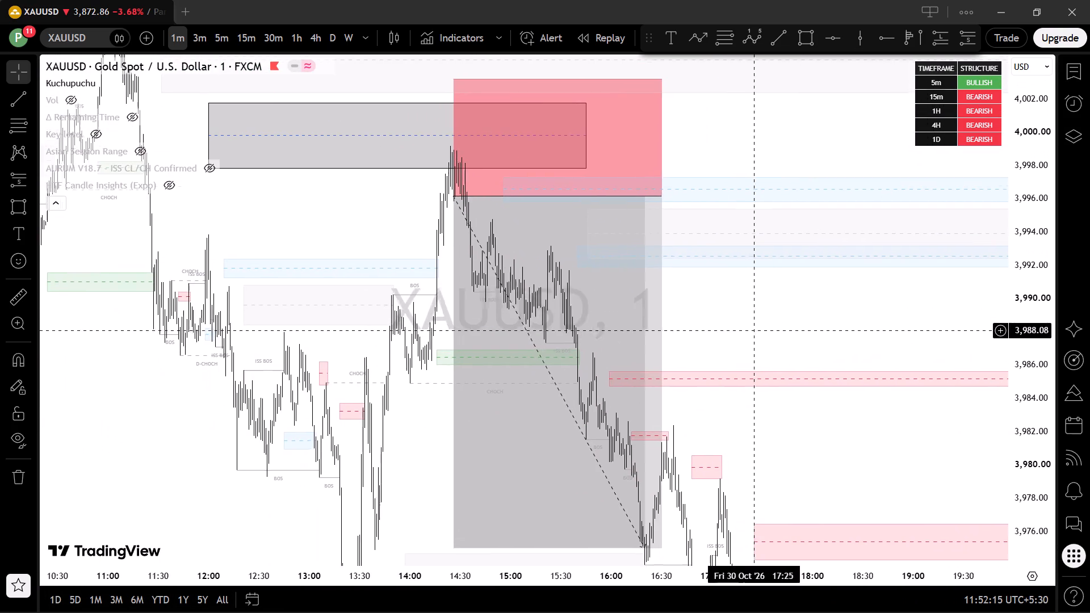
left_click_drag(753, 330, 753, 330)
scroll(744, 334, "up", 3)
left_click_drag(716, 341, 858, 350)
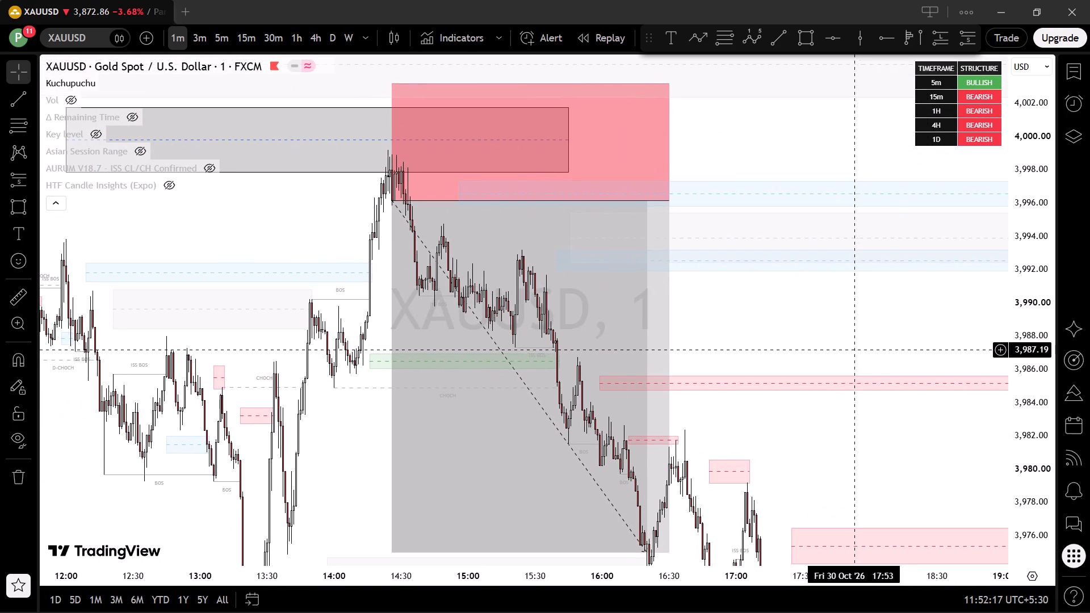
left_click_drag(648, 40, 641, 68)
left_click(937, 33)
left_click(944, 84)
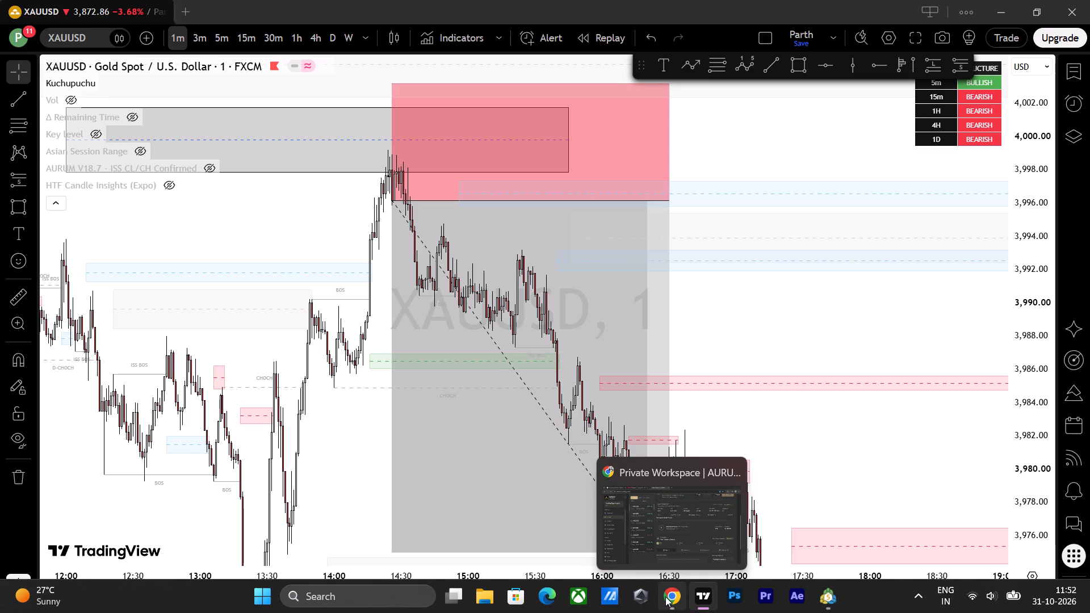
Switch to the AURUM journal in Chrome and attach XAUUSD_2026-10-31_11-52-30_ae24f.png as chart evidence for the Oct 30 XAUUSD short trade.
key("alt+Tab")
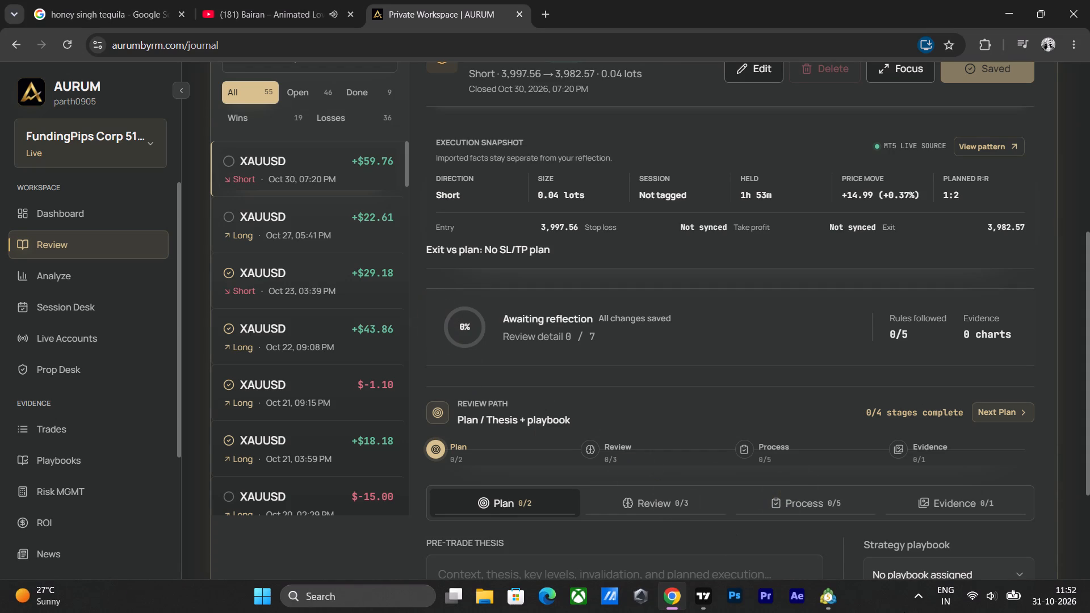
left_click(313, 136)
left_click(294, 155)
left_click_drag(297, 158, 317, 170)
left_click(955, 510)
scroll(757, 479, "down", 2)
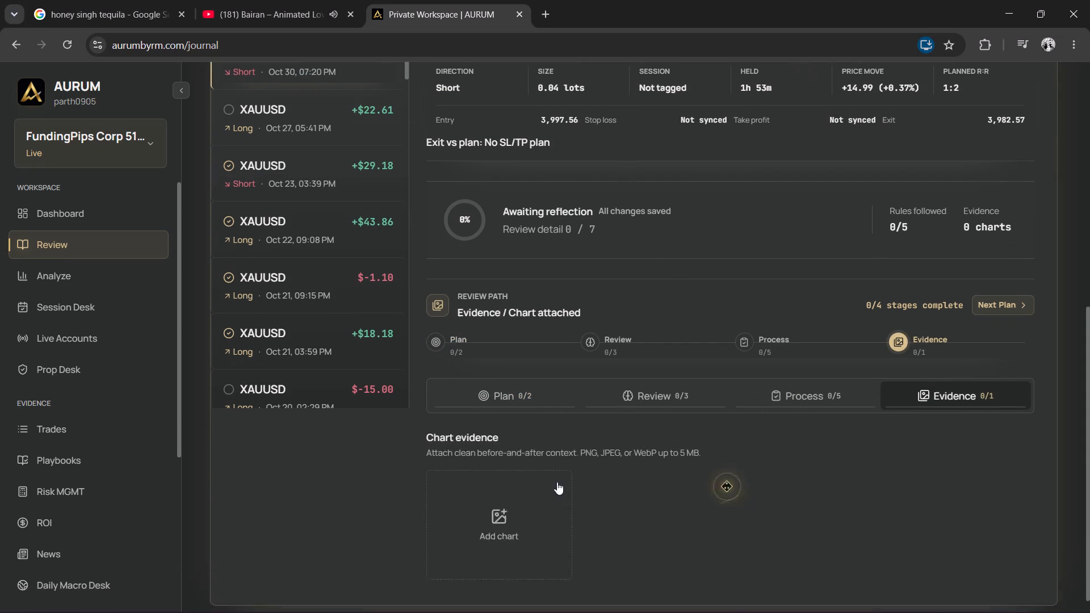
left_click(415, 490)
left_click(486, 490)
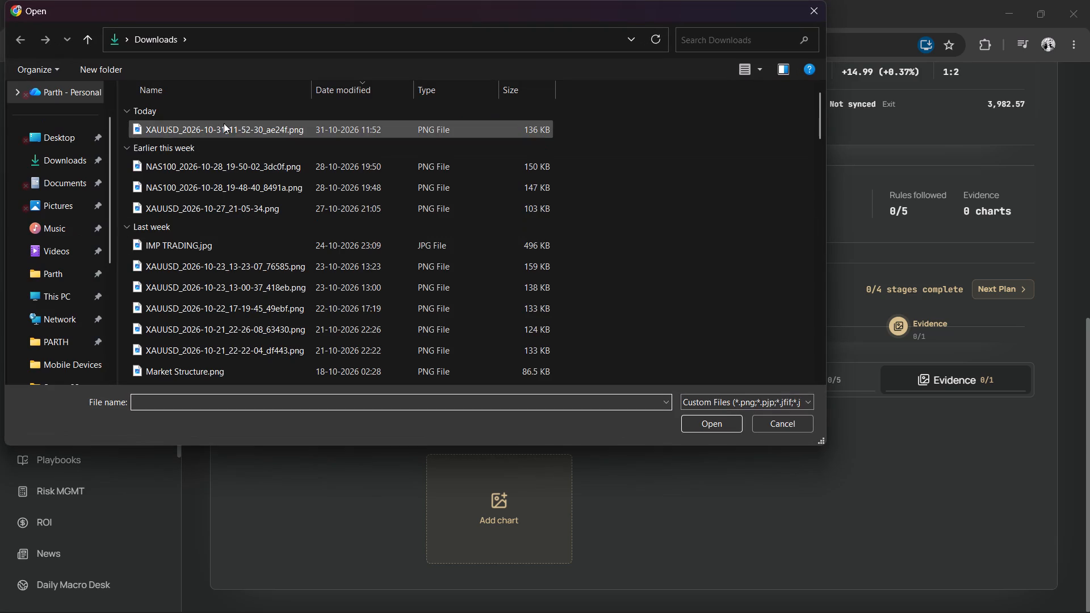
left_click(233, 126)
left_click(704, 424)
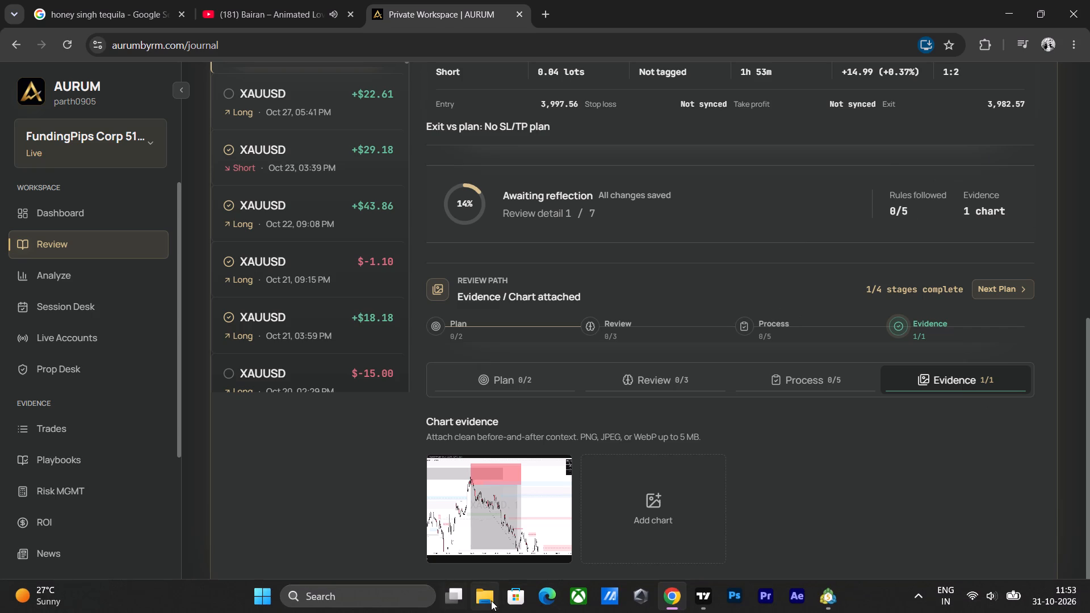
Switch to File Explorer and find the image received from the phone, 1000129054.jpg, in the Mobile Devices folder inside Downloads.
left_click(492, 601)
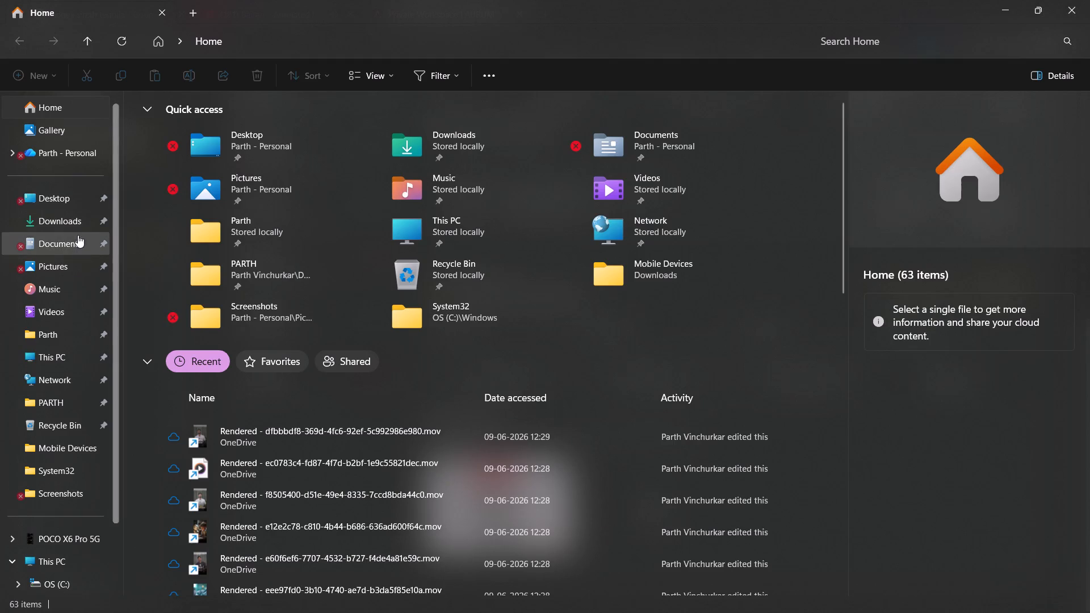
left_click(54, 230)
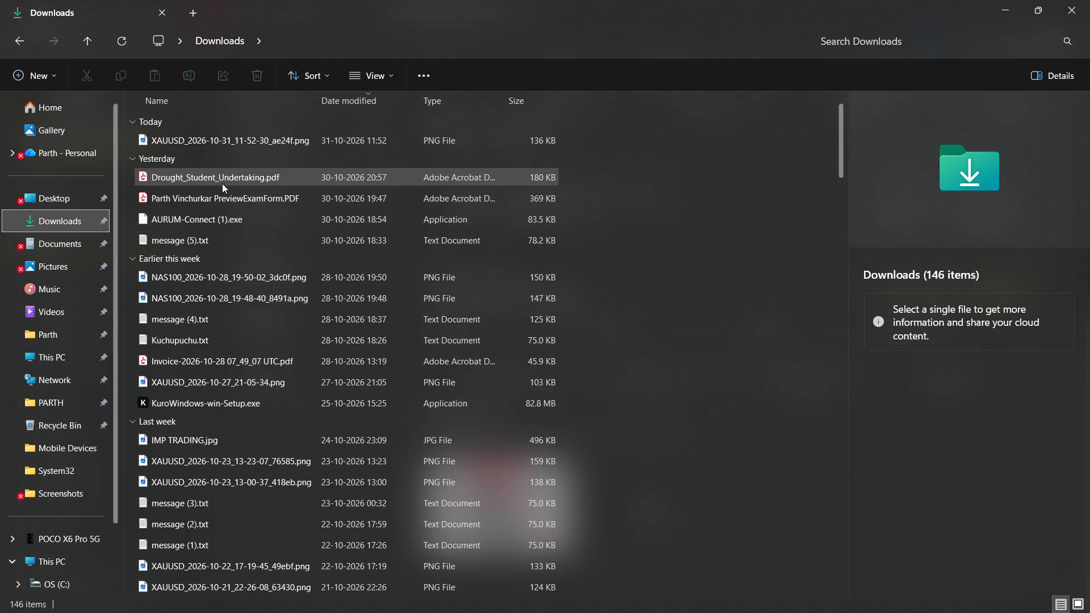
scroll(222, 185, "down", 6)
scroll(262, 312, "down", 4)
scroll(224, 237, "up", 2)
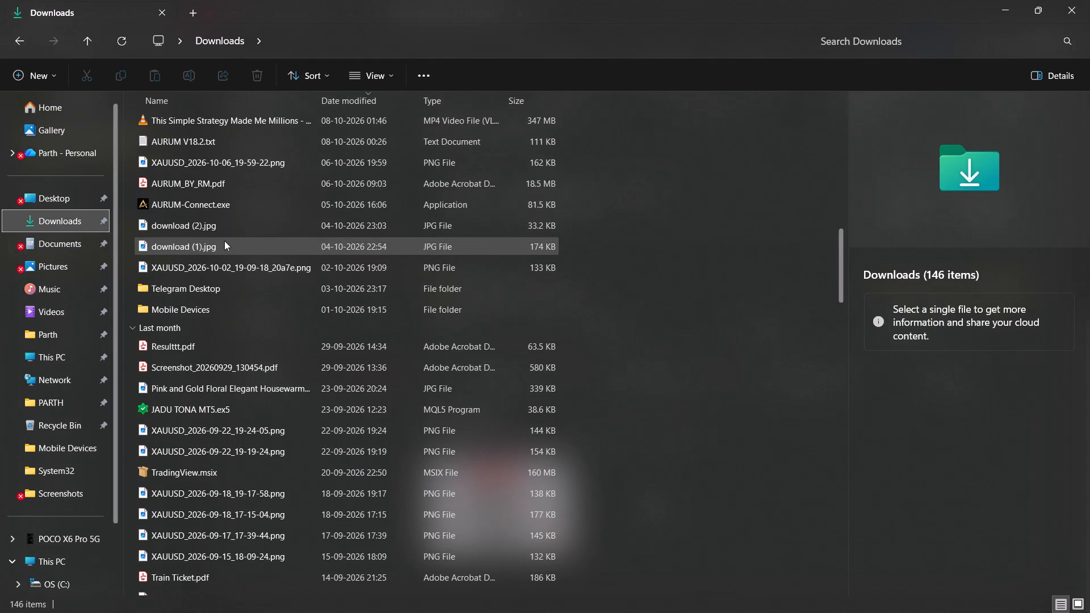
double_click(239, 306)
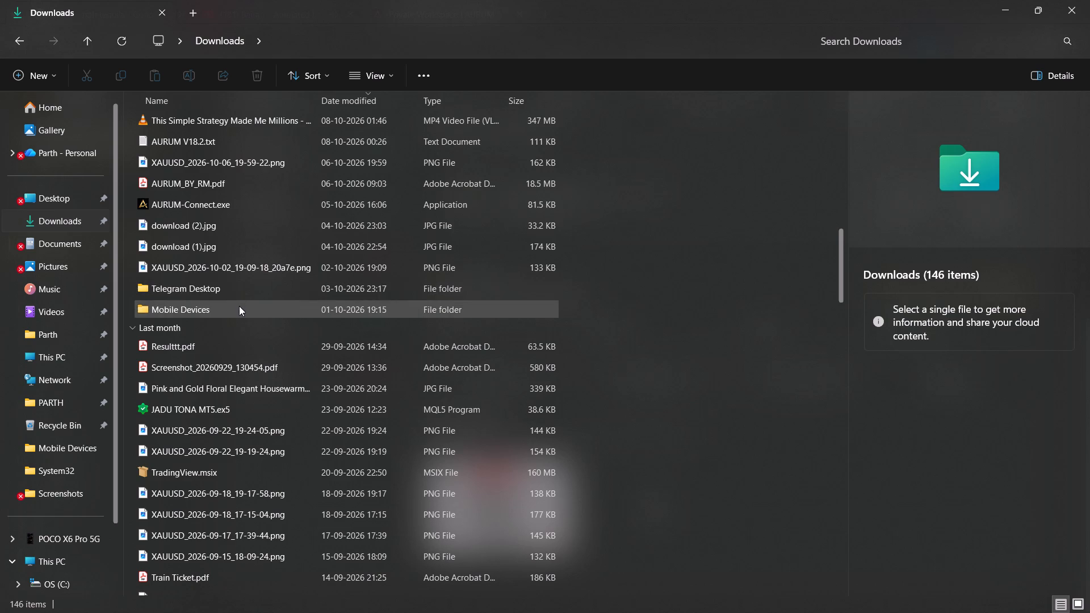
left_click_drag(305, 362, 321, 367)
left_click(326, 367)
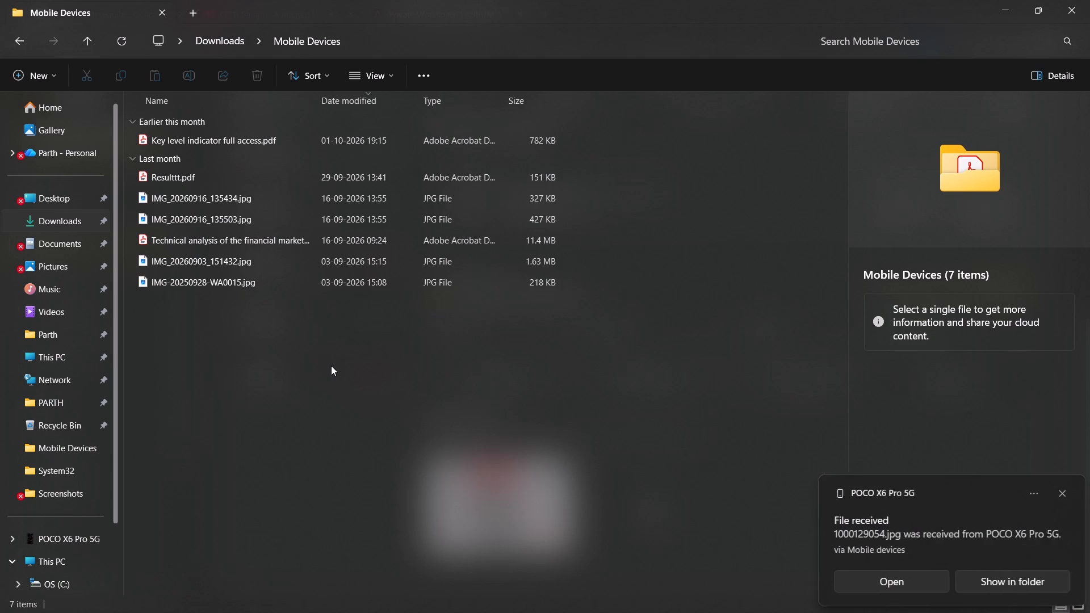
left_click(225, 139)
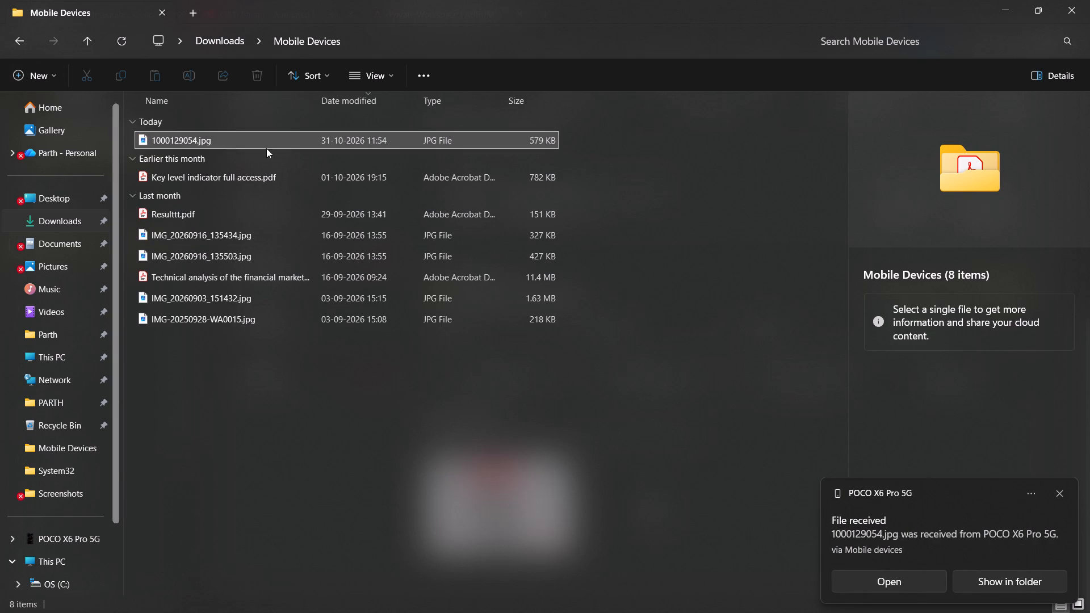
Return to the AURUM journal in Chrome and attach 1000129054.jpg from the Mobile Devices folder as the second evidence chart.
key("alt+Tab")
left_click(665, 530)
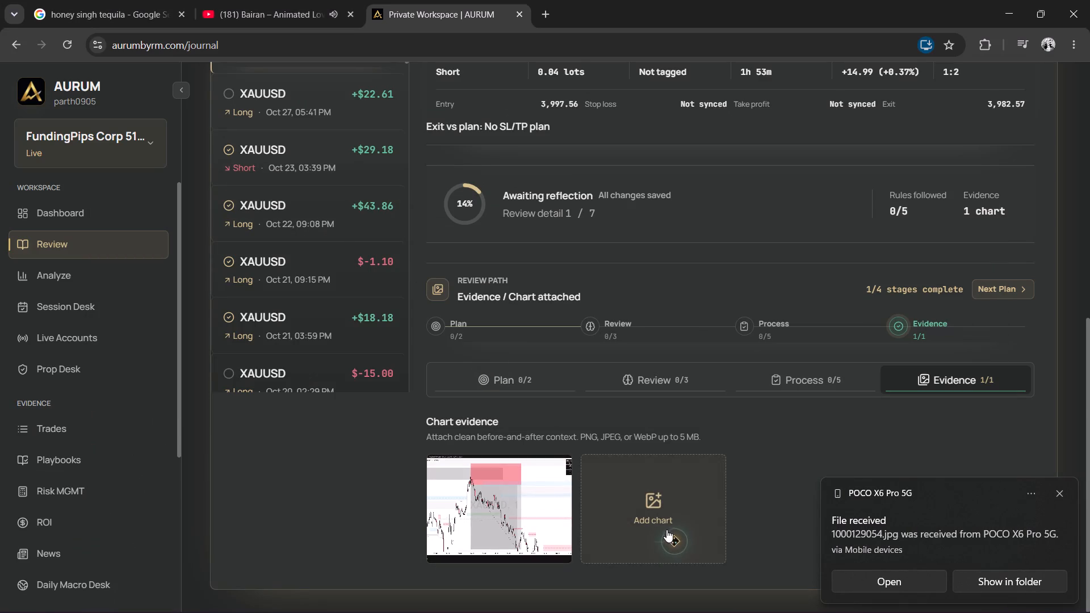
double_click(209, 146)
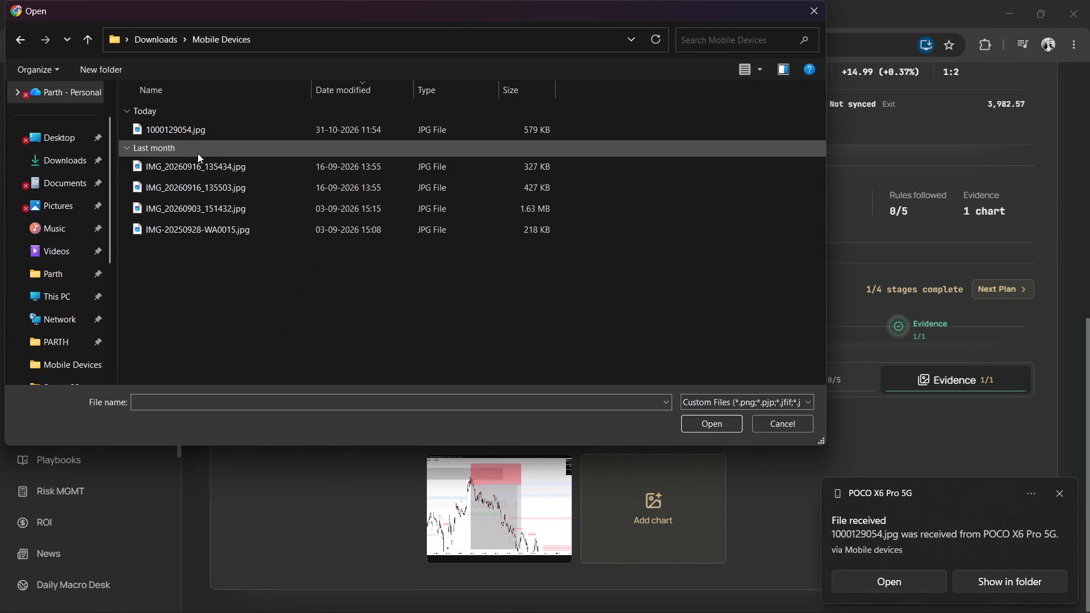
left_click(209, 134)
left_click(723, 425)
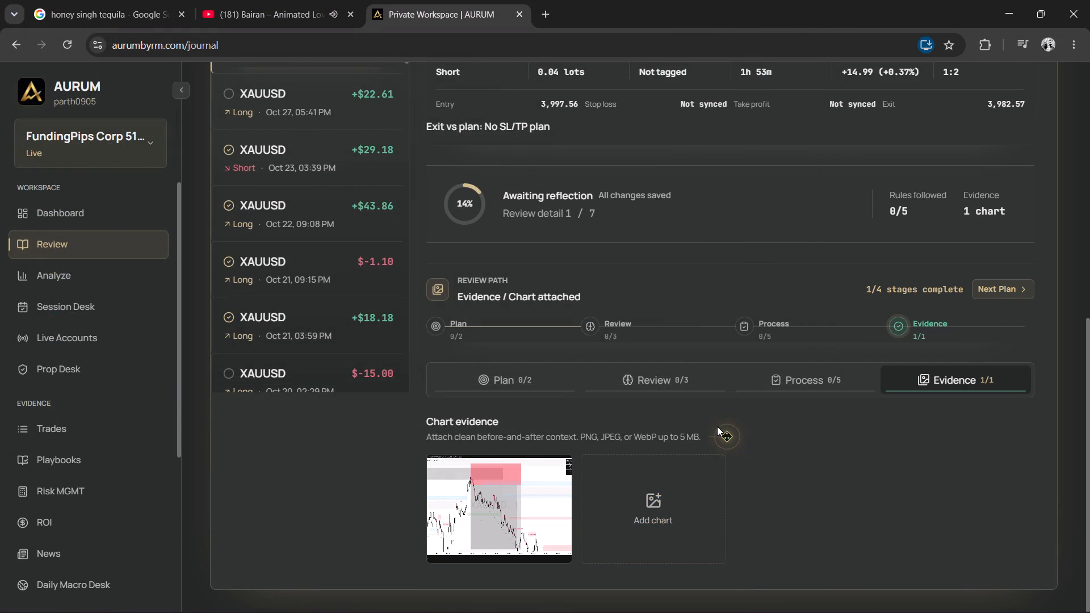
Assign the M15 OTE strategy playbook in the trade's Plan stage.
left_click(481, 370)
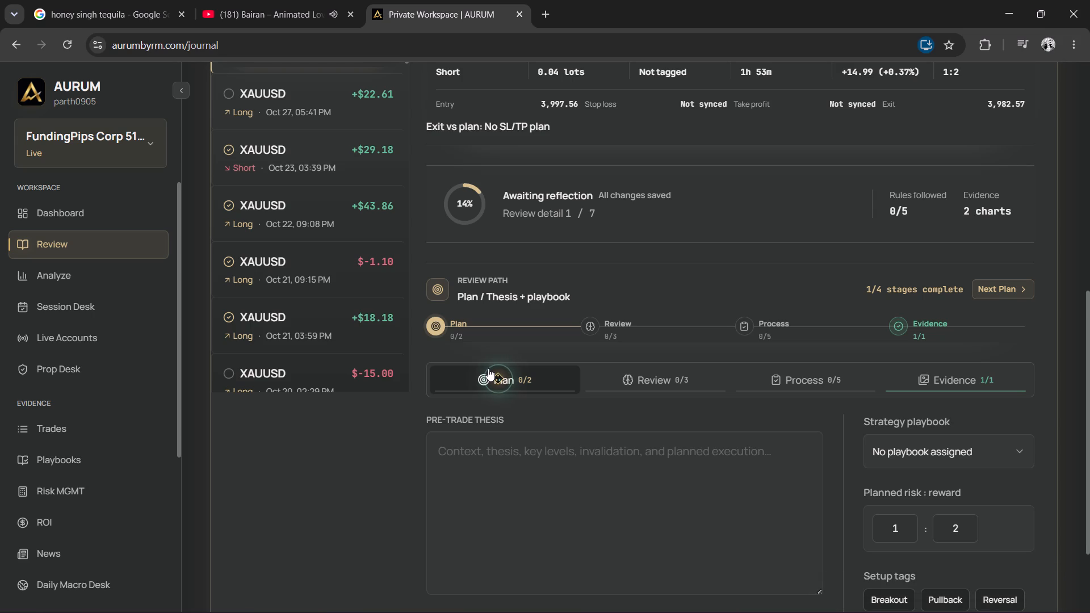
scroll(963, 475, "down", 1)
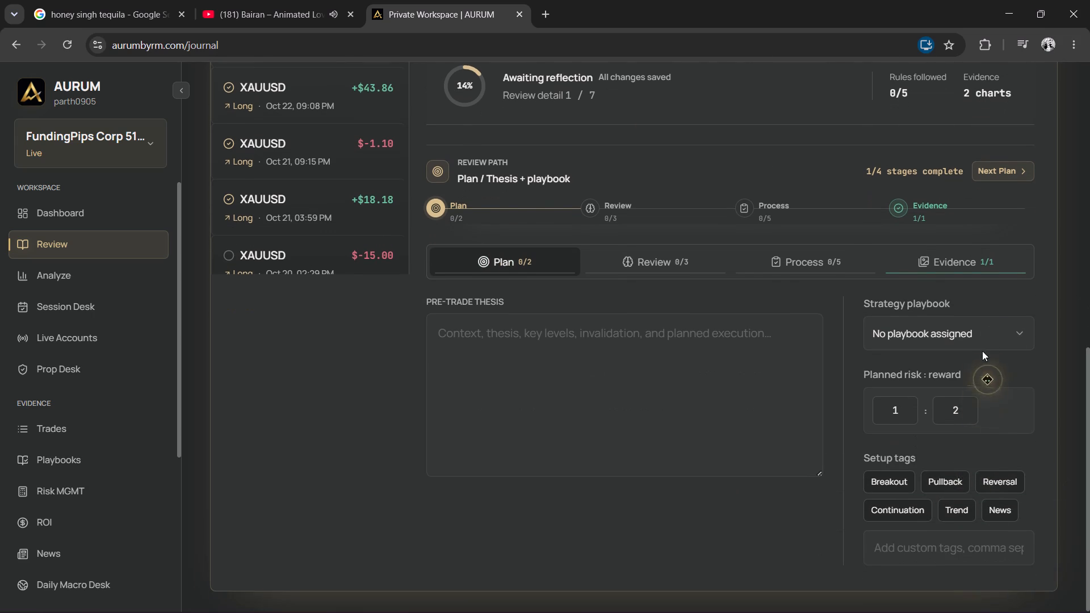
left_click(1003, 318)
left_click(896, 436)
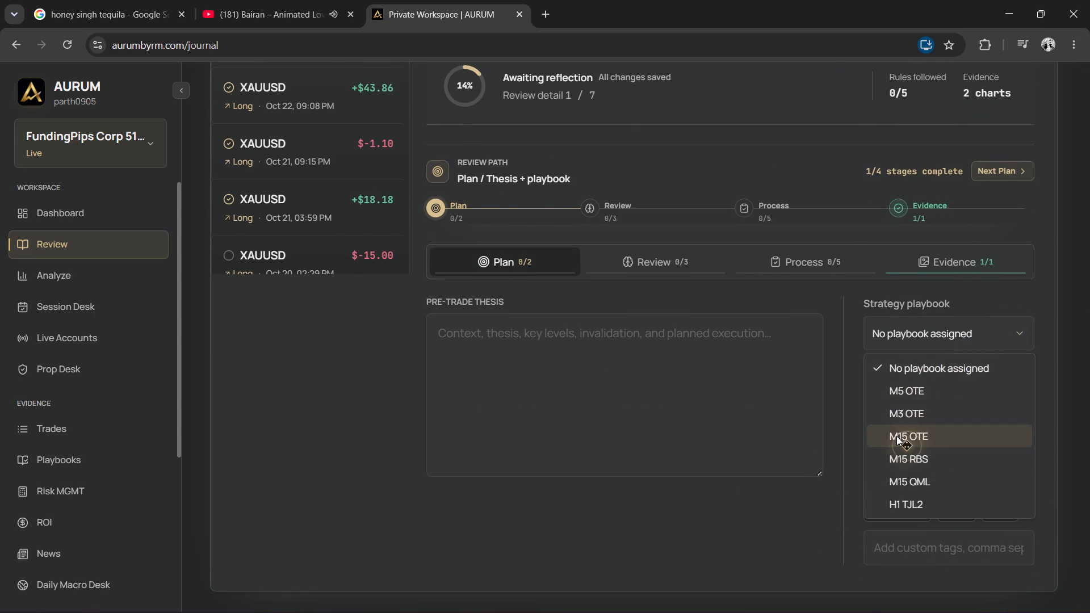
Begin the pre-trade thesis with "M15 Ote Level. not showed on Kuchupuchu Indicator".
left_click(568, 347)
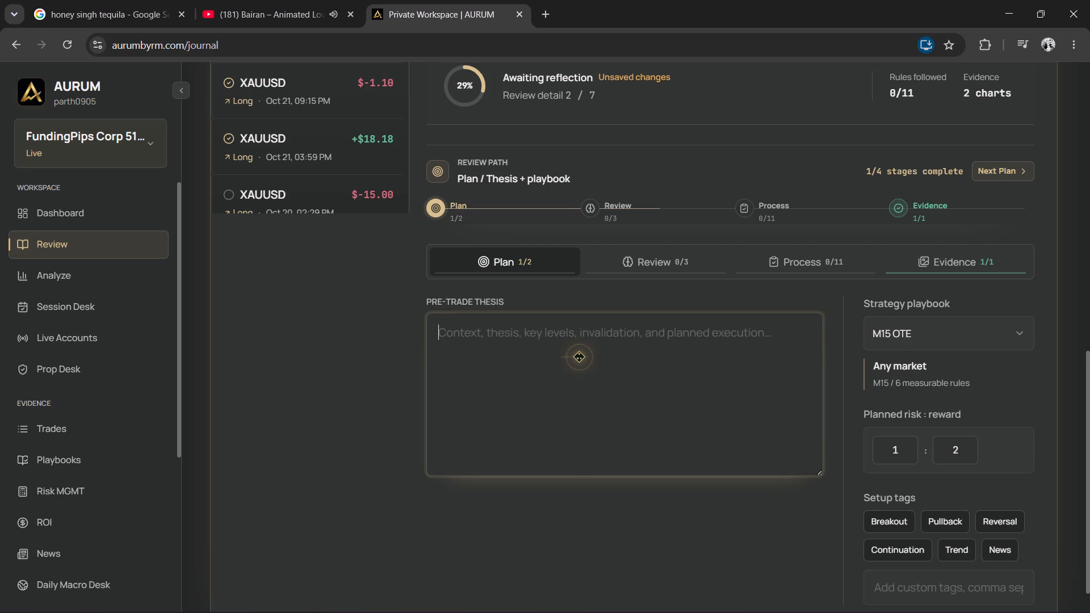
scroll(416, 165, "up", 2)
scroll(343, 226, "up", 2)
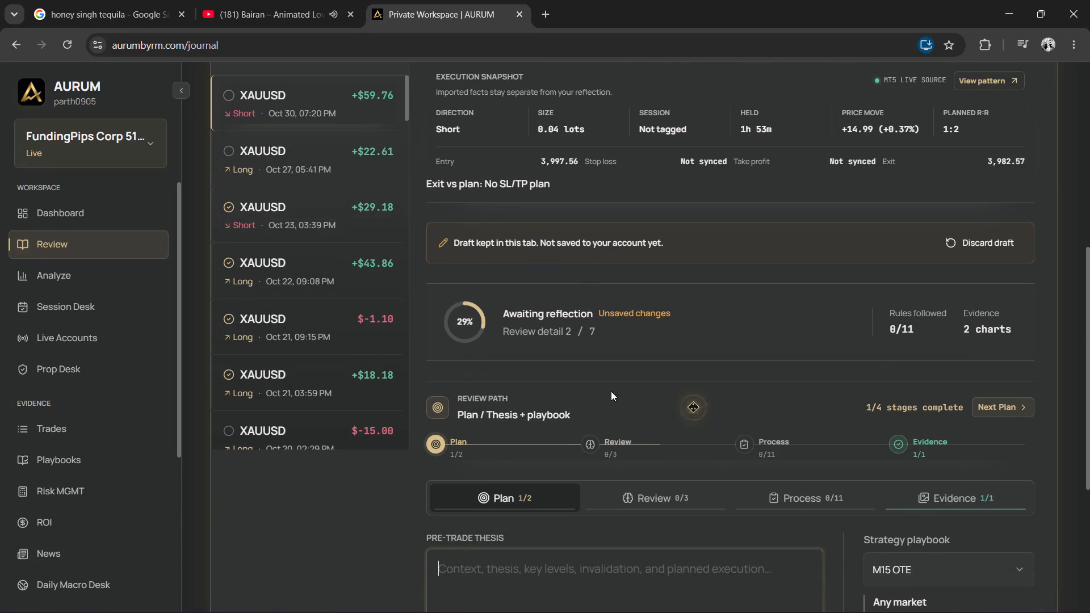
scroll(526, 368, "down", 1)
left_click(527, 440)
left_click(544, 443)
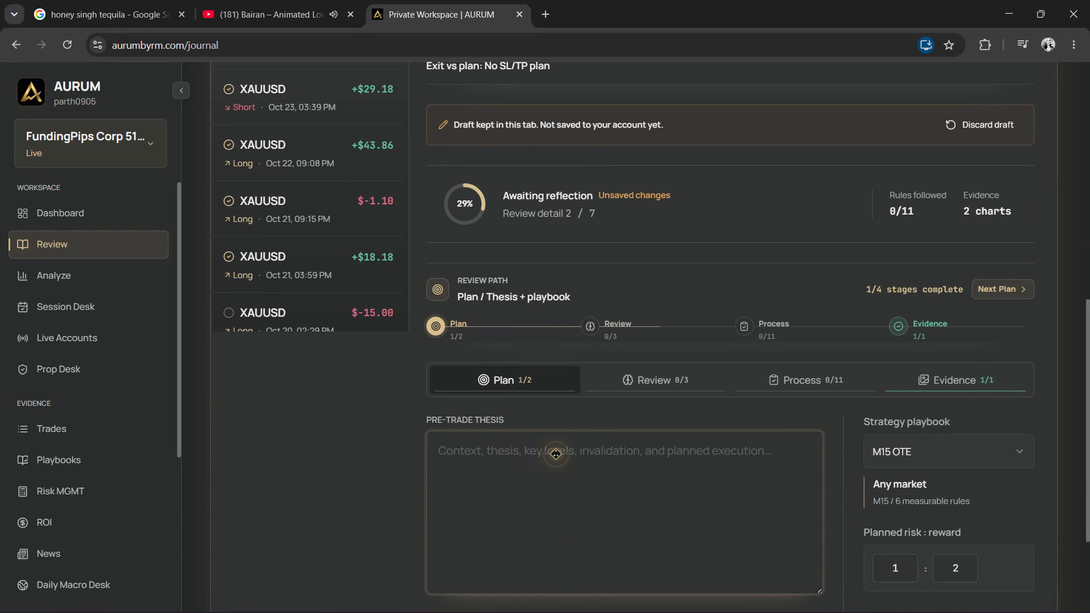
key("m")
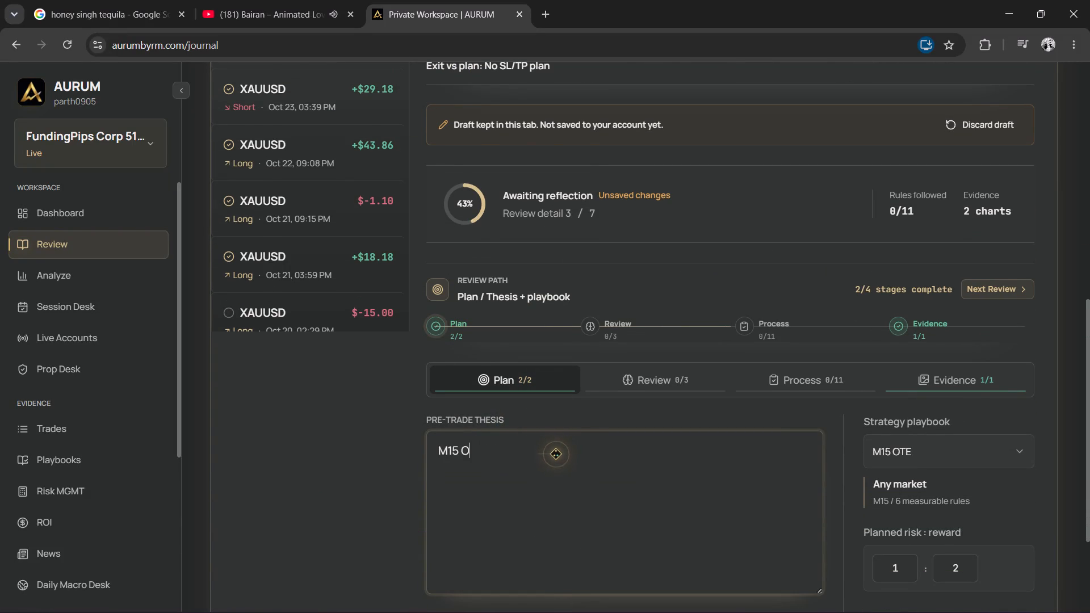
type("te")
key("space")
type("evel")
key("space")
key("BackSpace")
type(". not")
key("space")
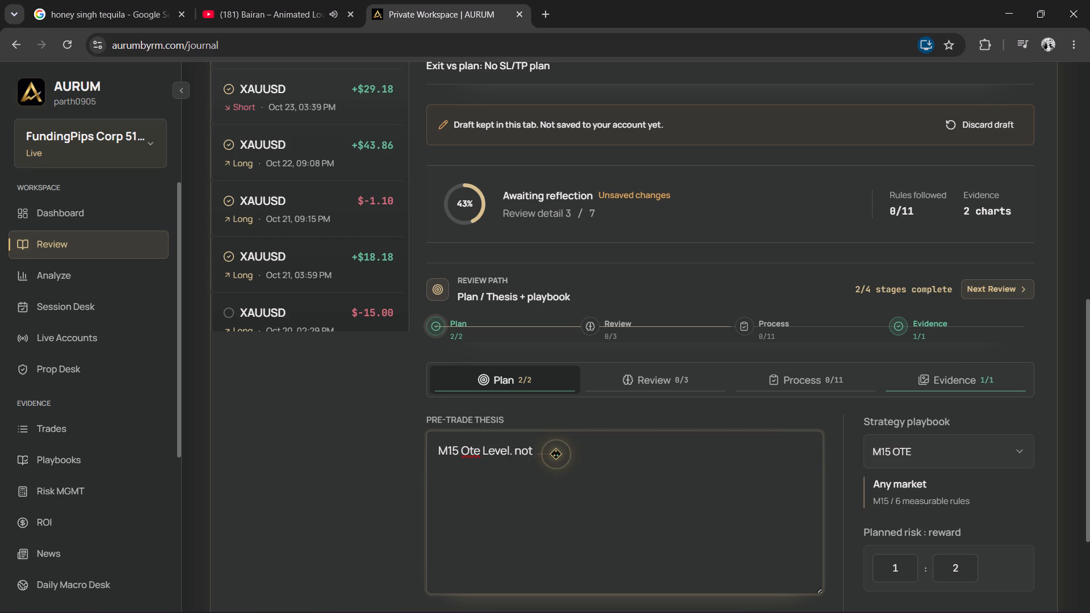
type("showed")
key("space")
type("on")
key("space")
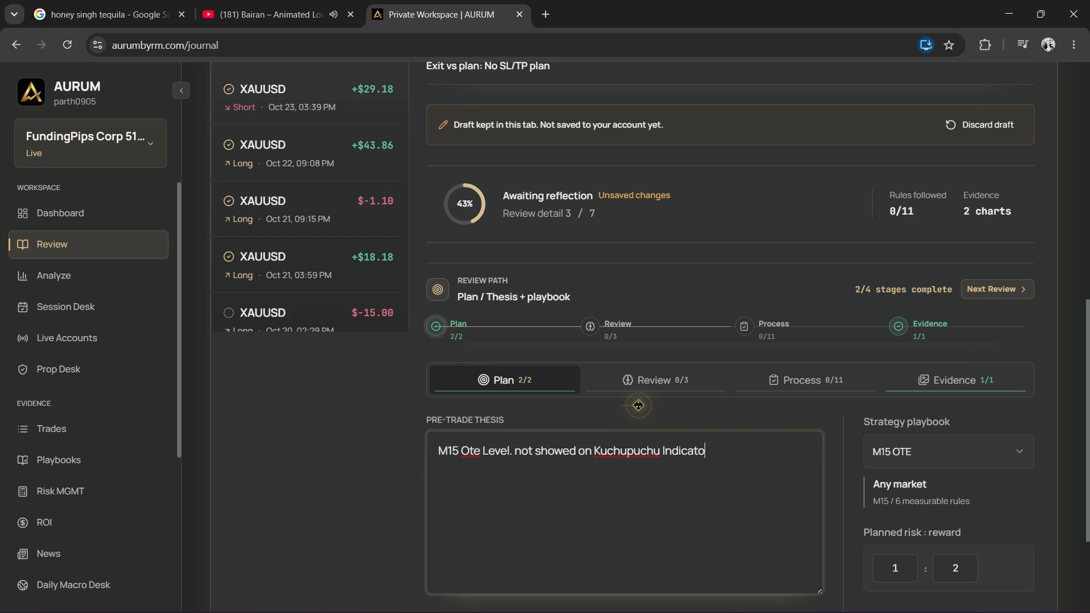
Continue the pre-trade thesis with "butt i marked Swing High to Swing low and market is already Super Bearish".
type("butt")
key("space")
type("i")
key("space")
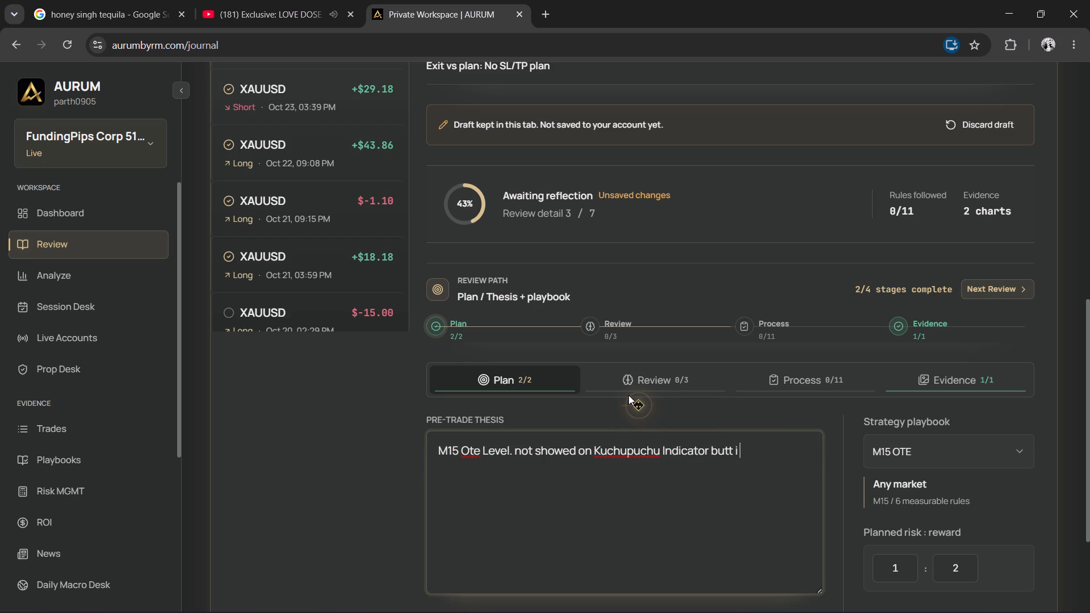
type("marked")
key("space")
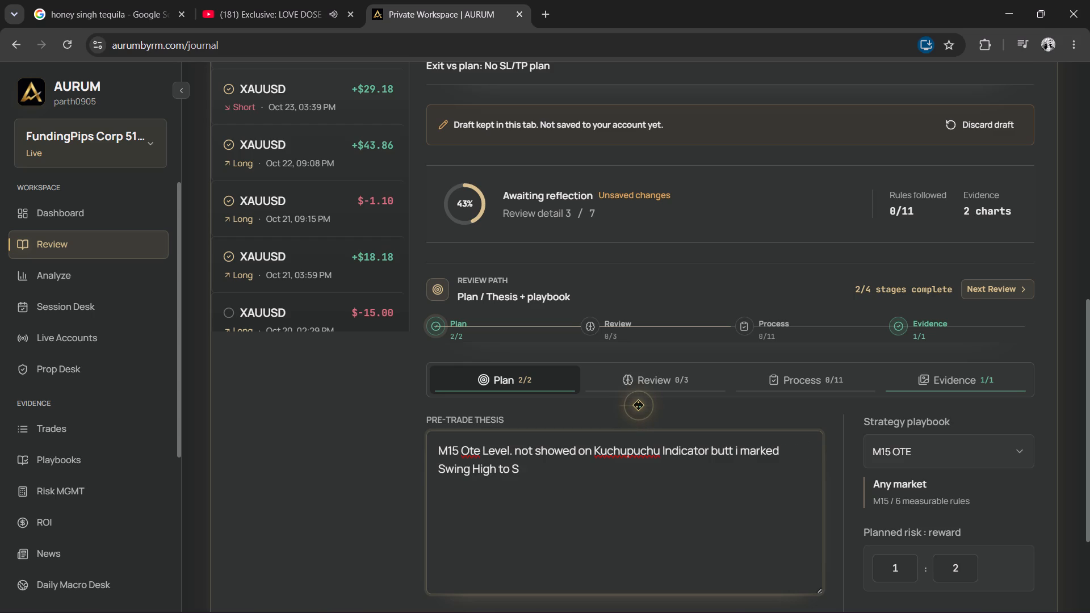
key("BackSpace")
type("ing low and market ius")
key("BackSpace")
key("BackSpace")
type("s already")
key("space")
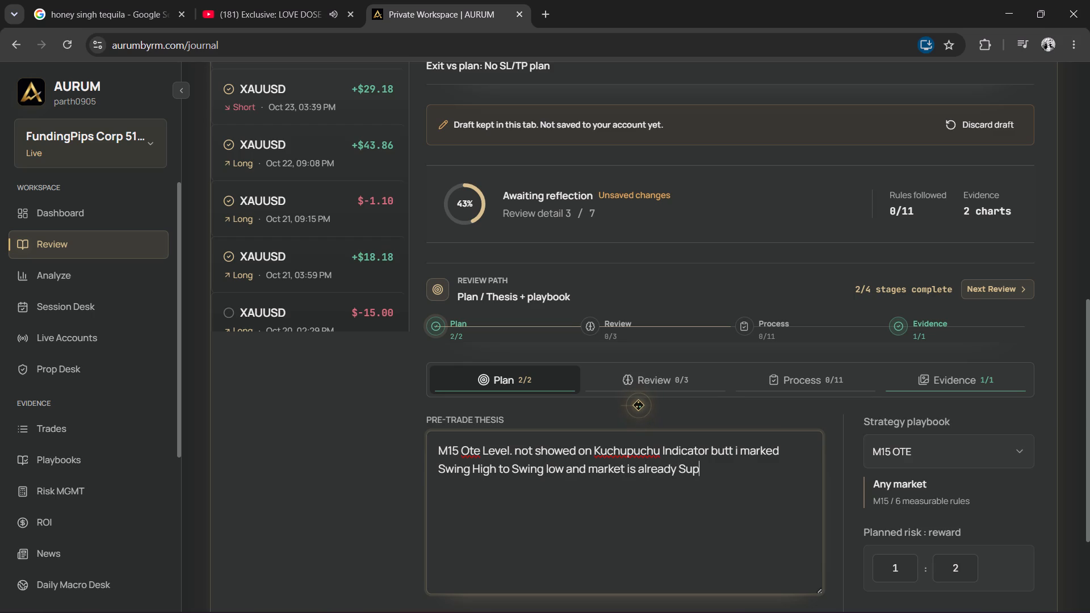
type("earish")
Tag the trade's setup as Continuation and Trend.
scroll(1089, 601, "down", 3)
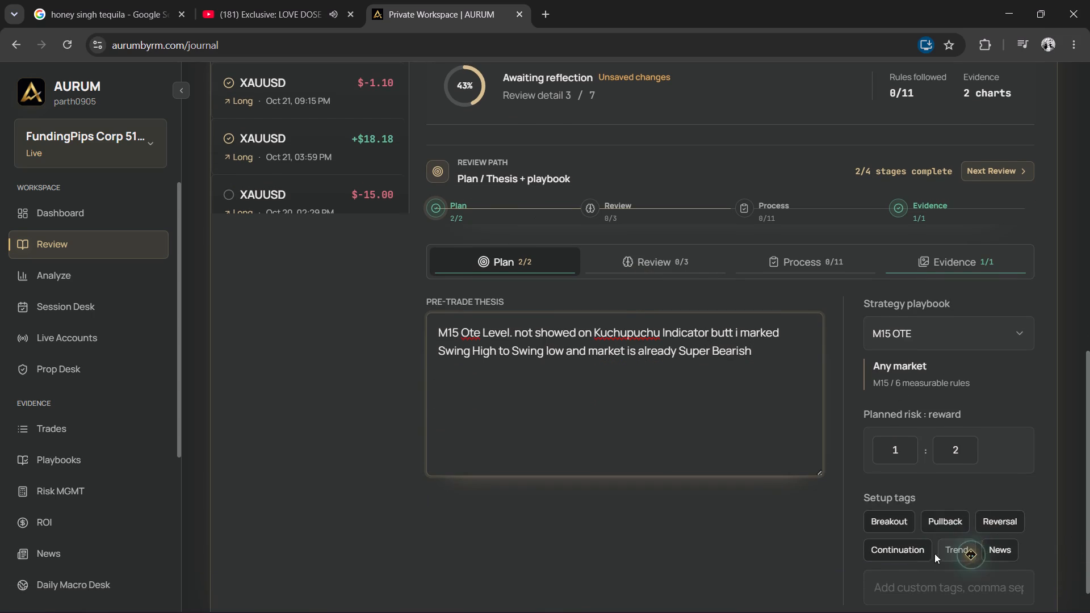
left_click(917, 553)
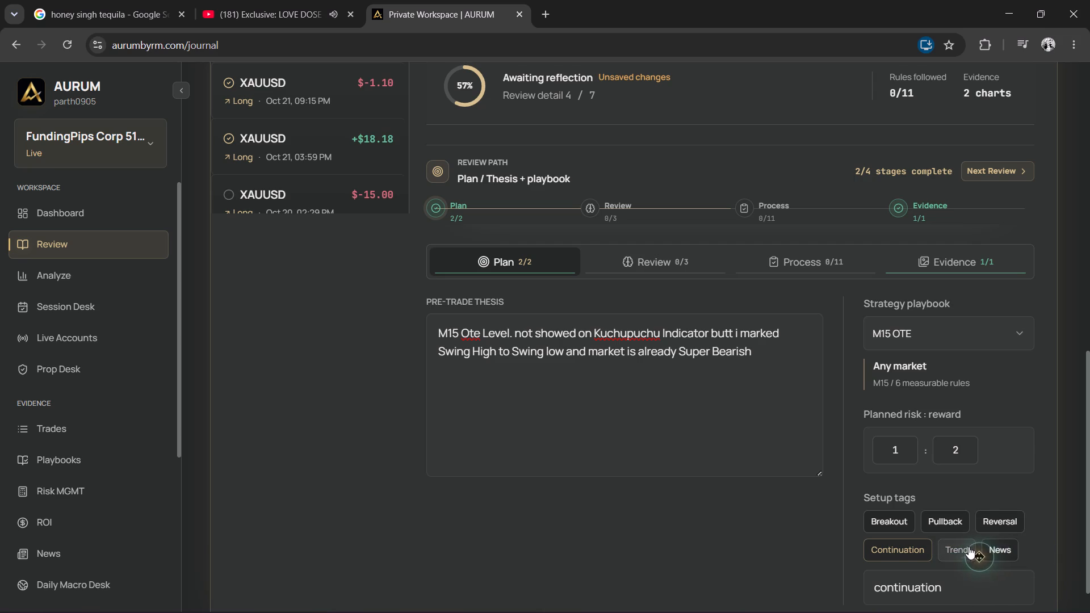
left_click(969, 547)
Go to the trade's Review stage and begin the post-trade review with "I waited after confirmation".
scroll(817, 480, "down", 4)
scroll(609, 338, "up", 5)
scroll(629, 408, "down", 4)
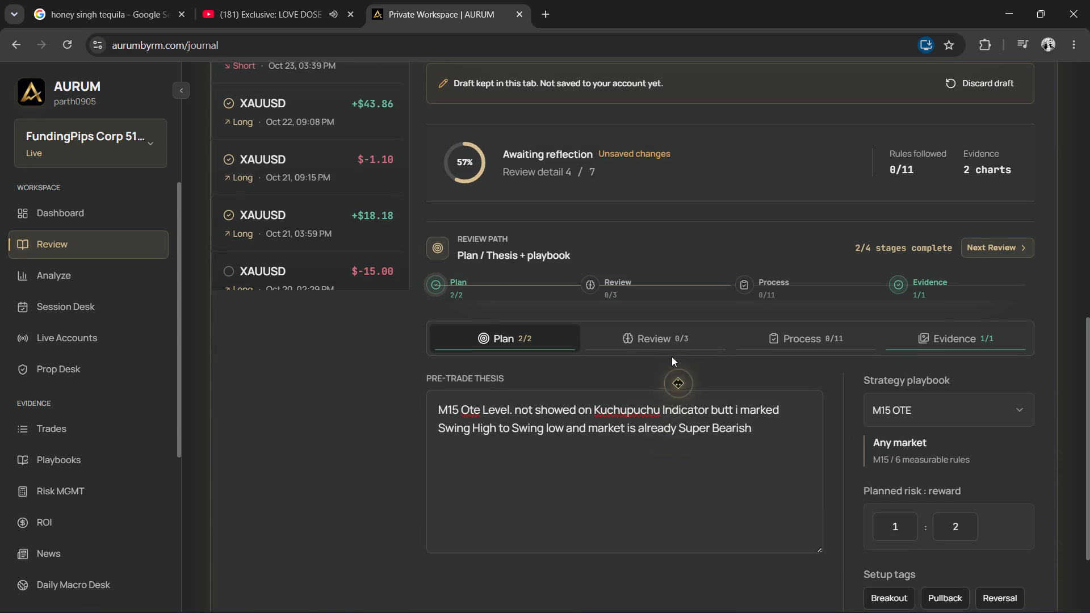
left_click(672, 354)
left_click(675, 345)
left_click(534, 406)
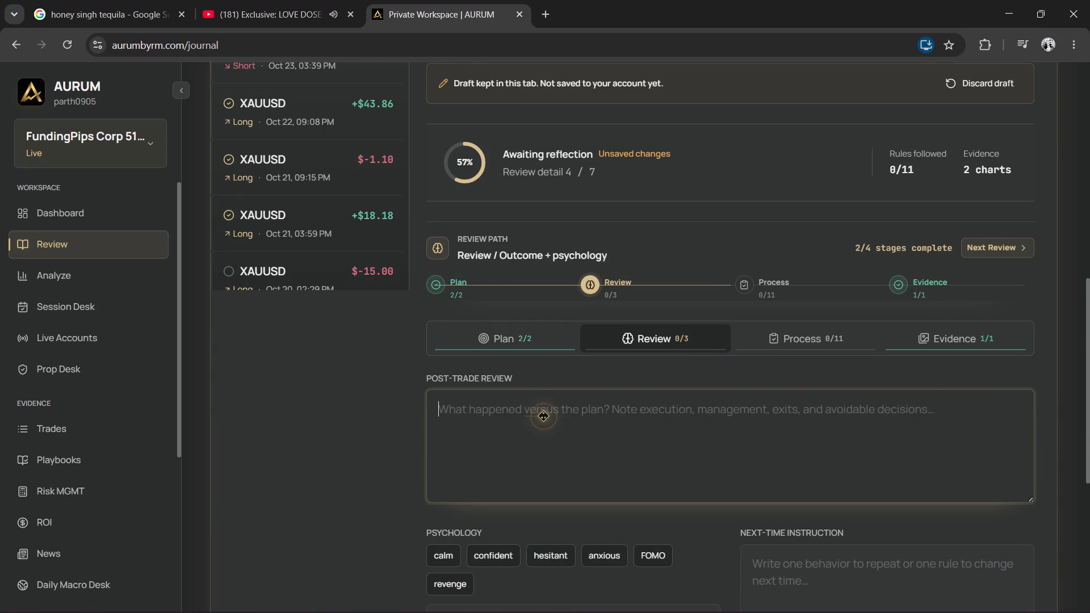
type("wa")
key("BackSpace")
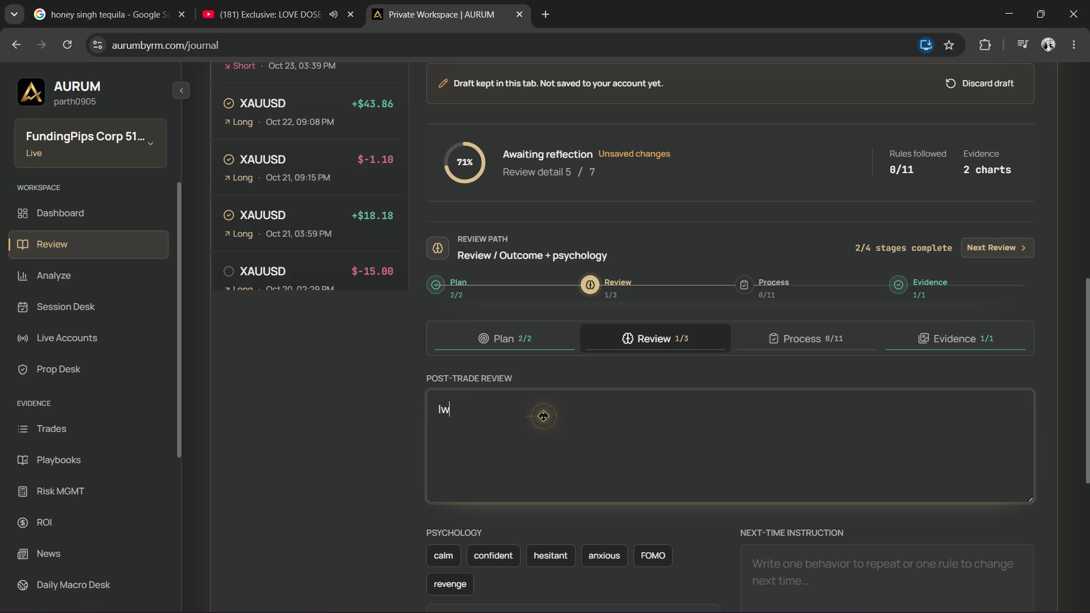
key("BackSpace")
key("space")
type("wait")
type("ed after")
key("space")
type("confirnma")
key("BackSpace")
key("BackSpace")
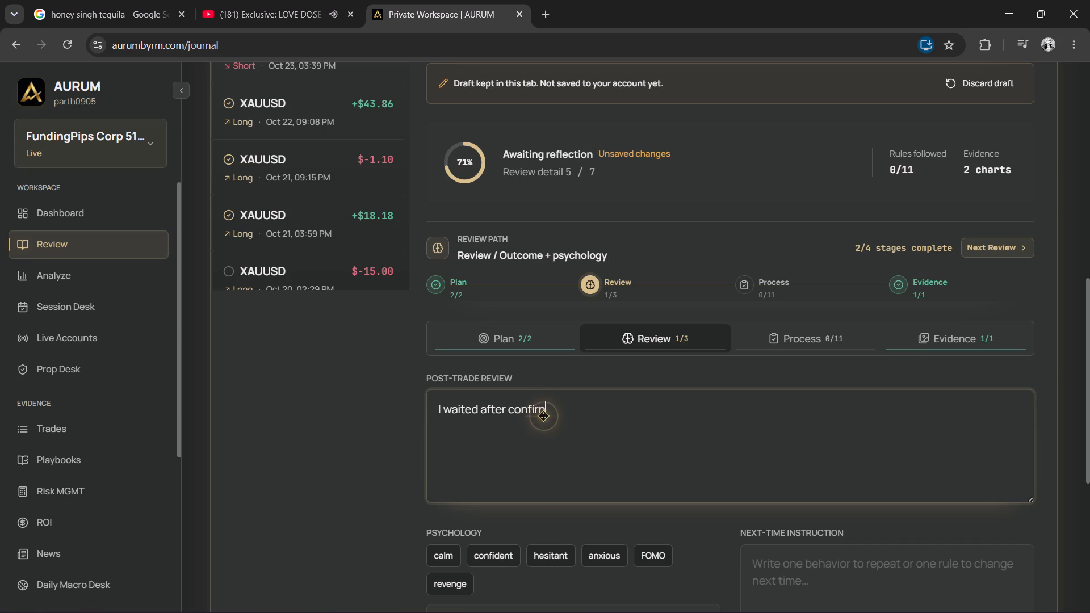
key("BackSpace")
type("mation")
key("space")
Continue the post-trade review with "and didnt enter because H4".
type("and didint")
key("space")
key("BackSpace")
key("BackSpace")
key("BackSpace")
key("BackSpace")
type("nt")
key("space")
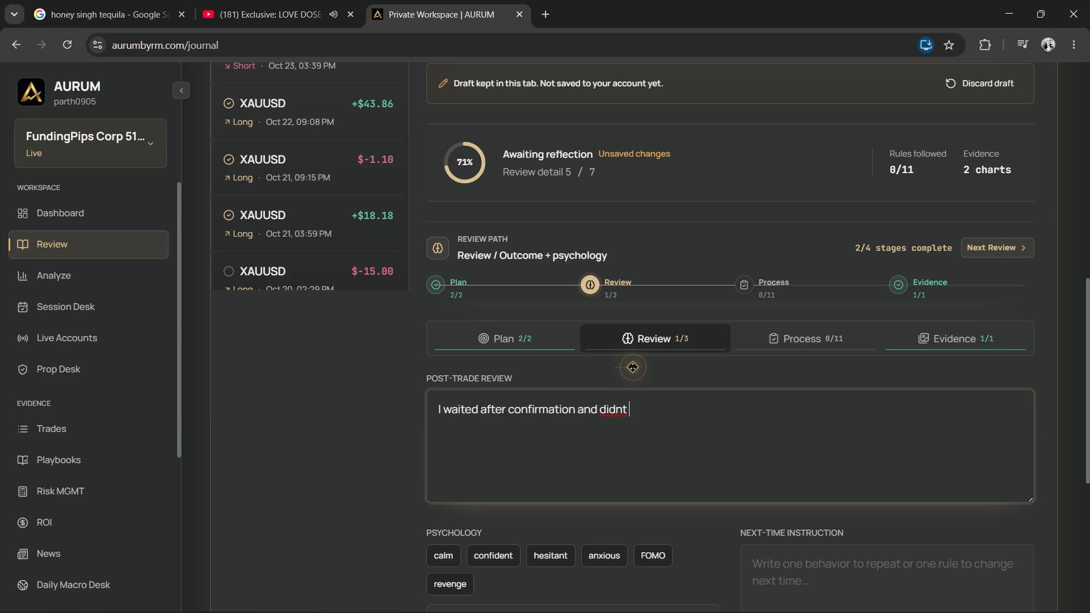
type("enter")
key("space")
type("beca")
key("BackSpace")
type("ause")
key("space")
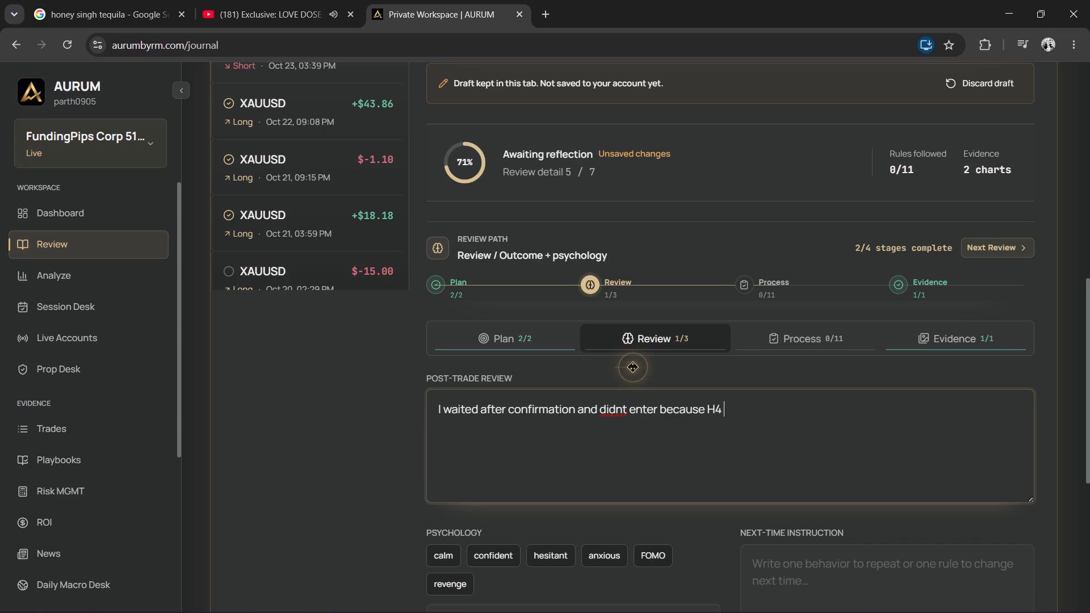
Extend the post-trade review sentence with "opening in 2 minutes".
type("opening in")
key("space")
type("3 mi")
key("BackSpace")
key("BackSpace")
key("BackSpace")
key("BackSpace")
type("2 minies")
key("BackSpace")
key("BackSpace")
key("BackSpace")
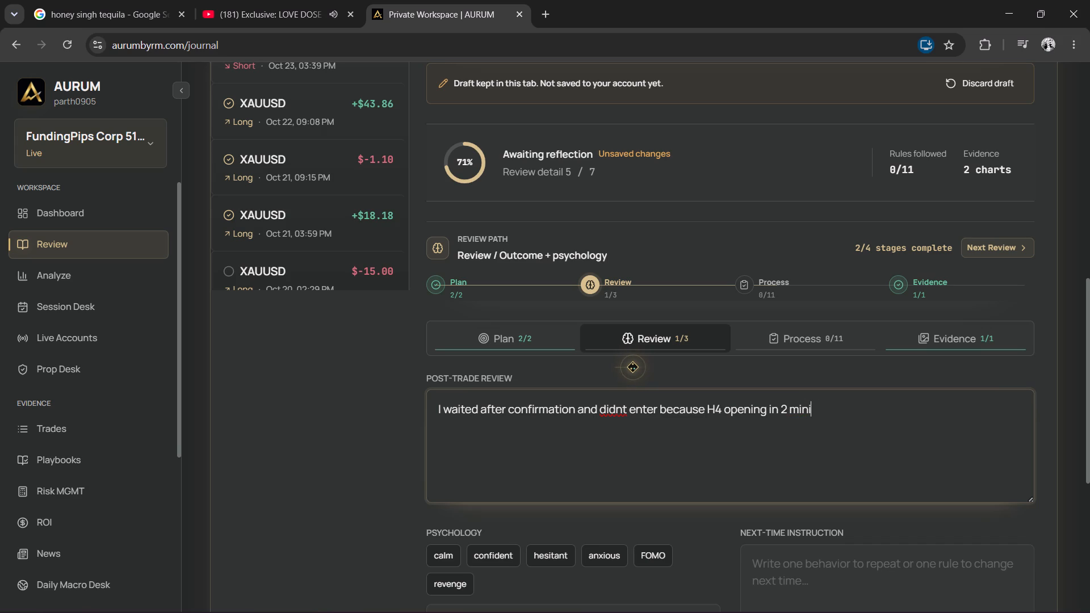
type("ut")
type("es")
key("space")
End the post-trade review's first sentence after "2 minutes" with a period and start the second with "i am glad i".
key("equal")
key("BackSpace")
key("BackSpace")
key("BackSpace")
type("s. im")
key("BackSpace")
key("space")
type("am")
key("space")
type("glad")
key("space")
type("i")
key("space")
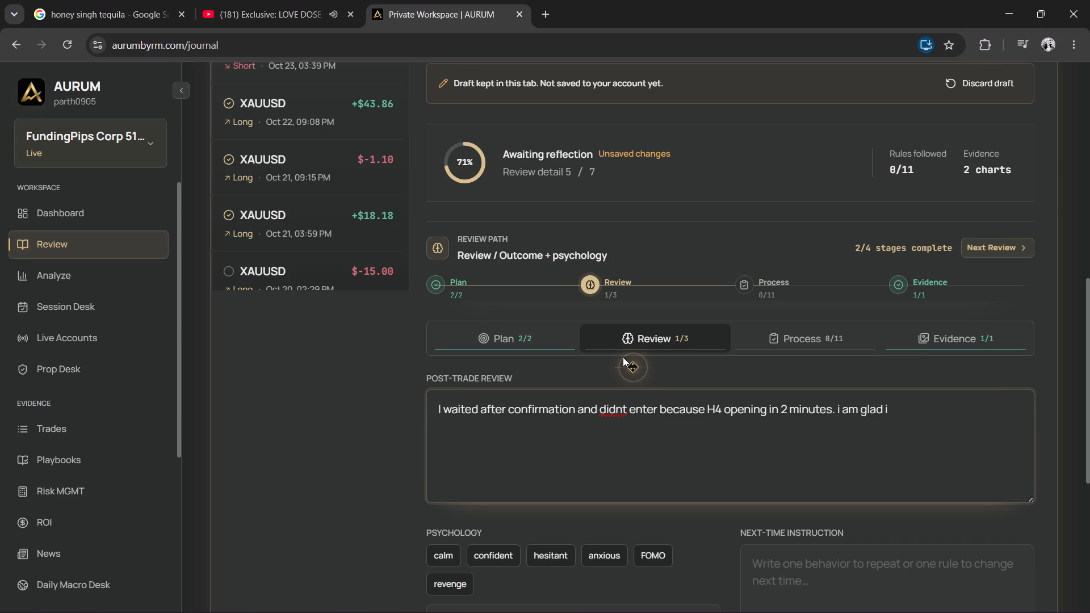
Complete the second post-trade review sentence with "waited patiently and then market gave chumma TP .".
type("waited patiently and")
key("space")
type("then m,")
key("BackSpace")
type("arket k")
key("BackSpace")
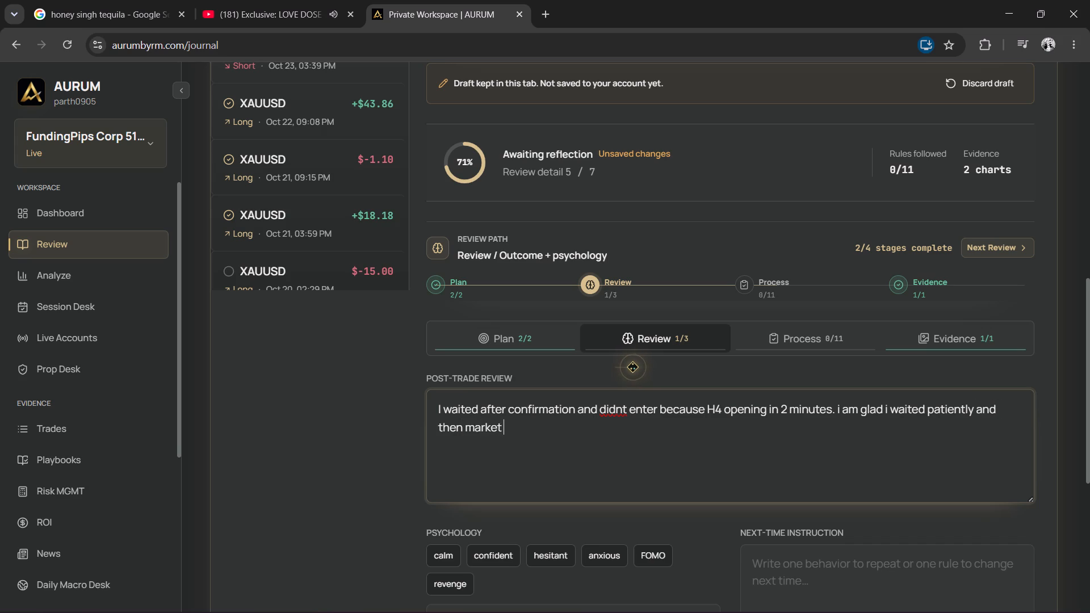
type("ga")
type("ve chumma")
key("space")
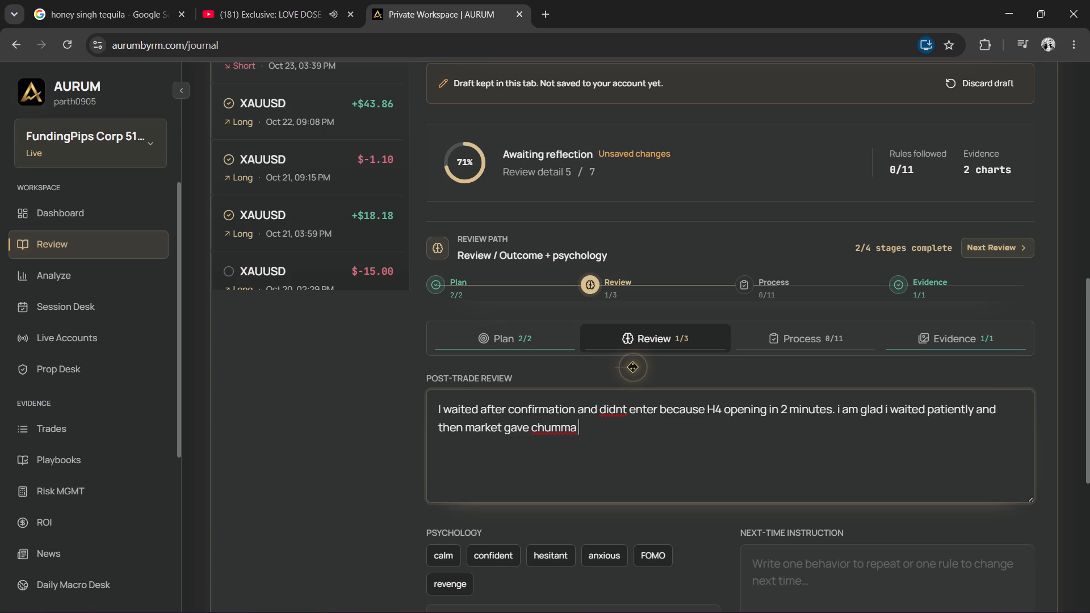
type("TP")
type(".")
key("space")
Tag the trade's psychology as calm and confident.
scroll(758, 421, "down", 1)
left_click(455, 436)
left_click(492, 436)
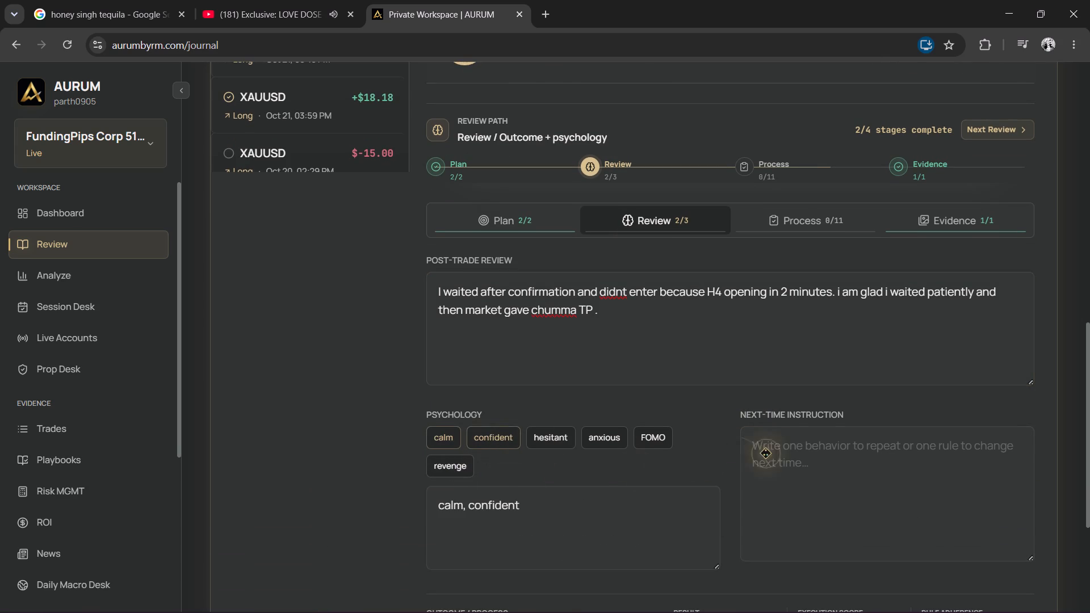
Enter "Always wait Patiently" as the next-time instruction.
left_click(857, 454)
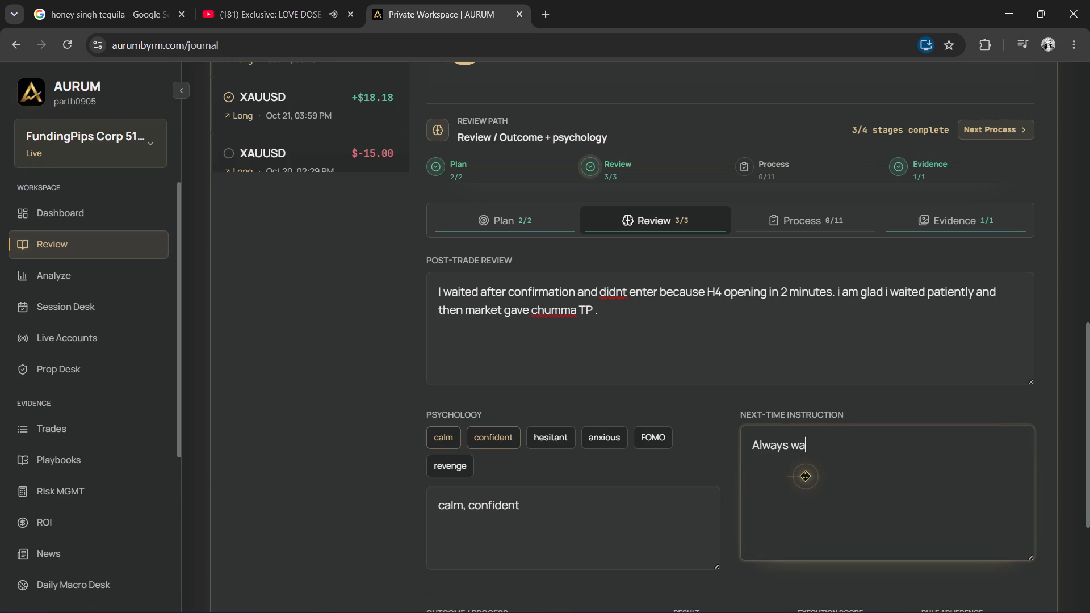
type("atient")
type("luy")
key("BackSpace")
key("space")
Rate the trade's execution quality 10/10.
scroll(842, 497, "down", 2)
scroll(733, 481, "down", 1)
left_click(991, 534)
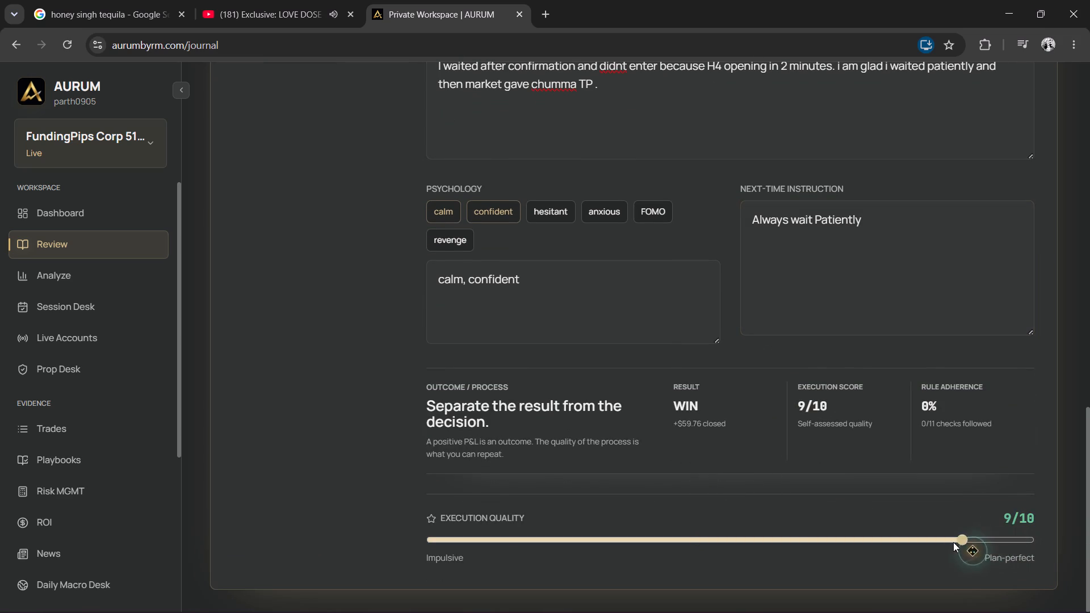
left_click_drag(976, 537, 984, 537)
left_click_drag(1013, 537, 1028, 539)
In the Process stage, mark the M15 OTE rules "M1 CC" and "Only put SL above Swing High if SL is very big" as followed.
scroll(796, 489, "up", 4)
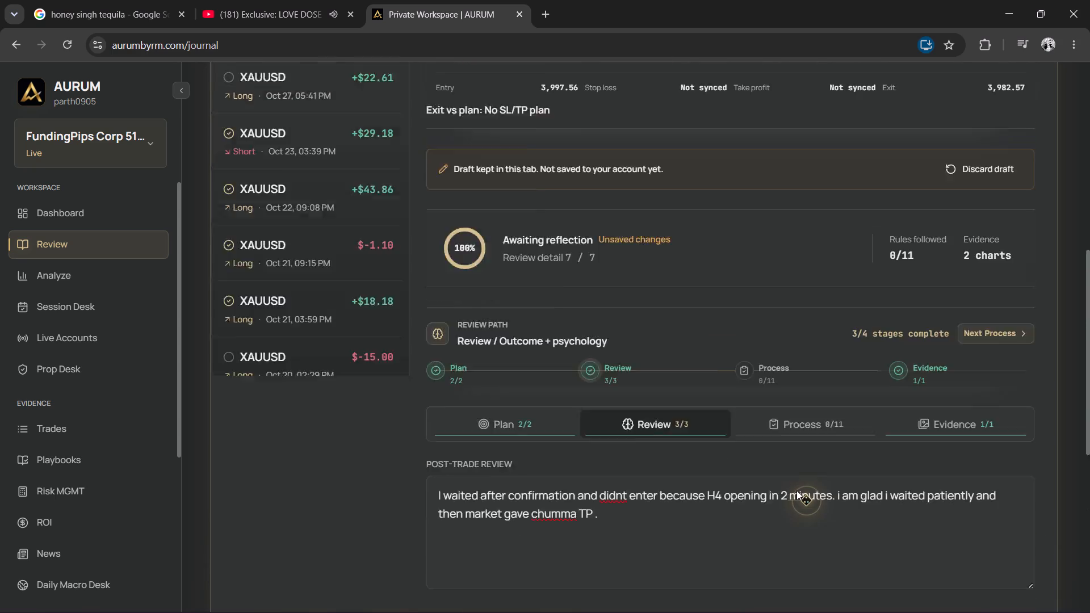
scroll(796, 490, "up", 1)
scroll(756, 496, "down", 2)
left_click(810, 341)
scroll(646, 419, "down", 1)
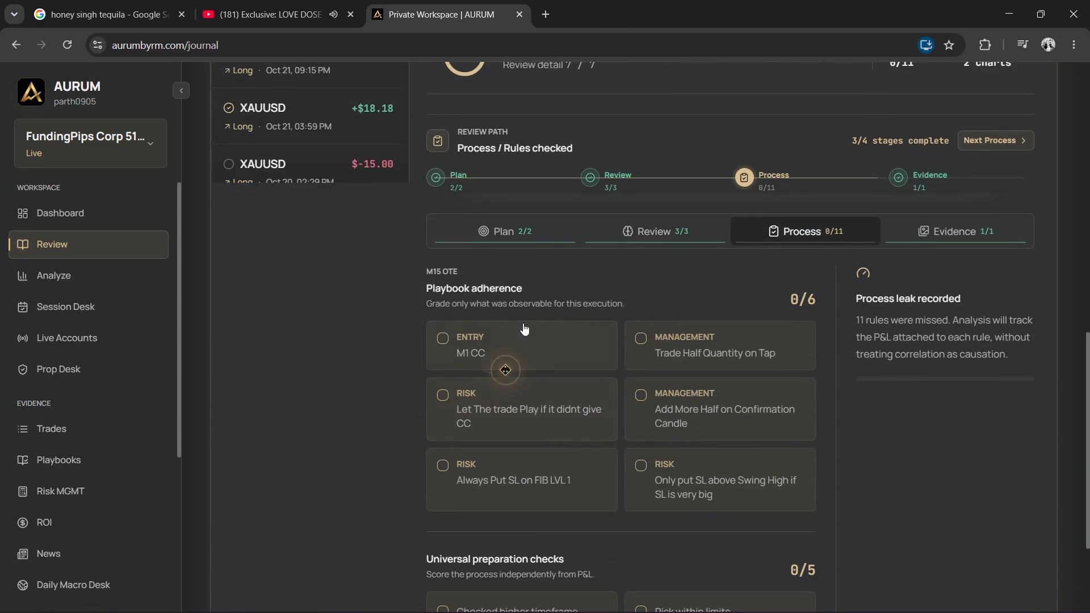
left_click(547, 336)
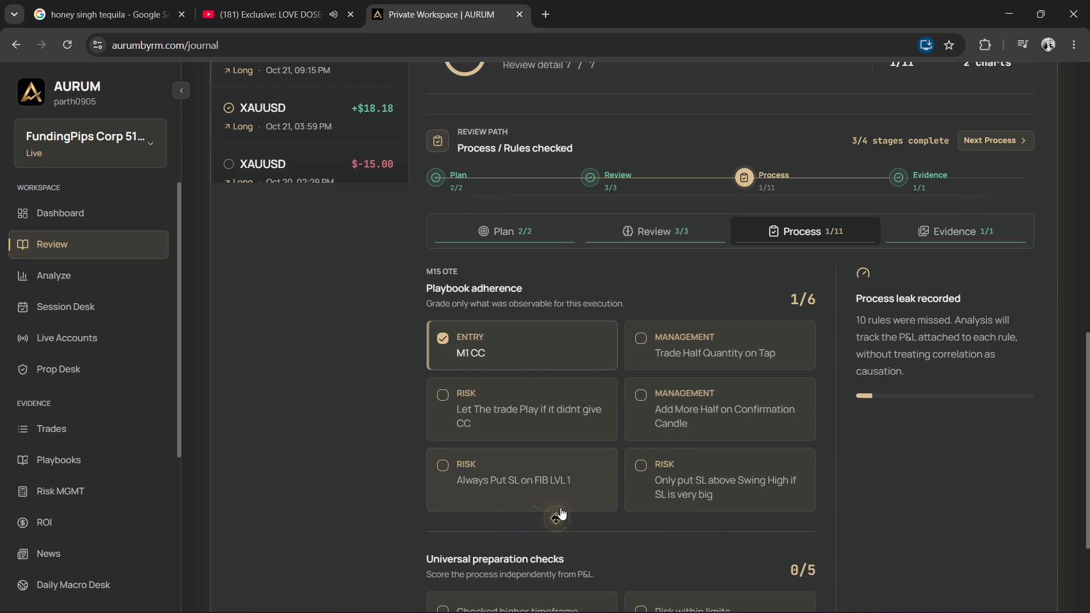
left_click_drag(746, 484, 796, 473)
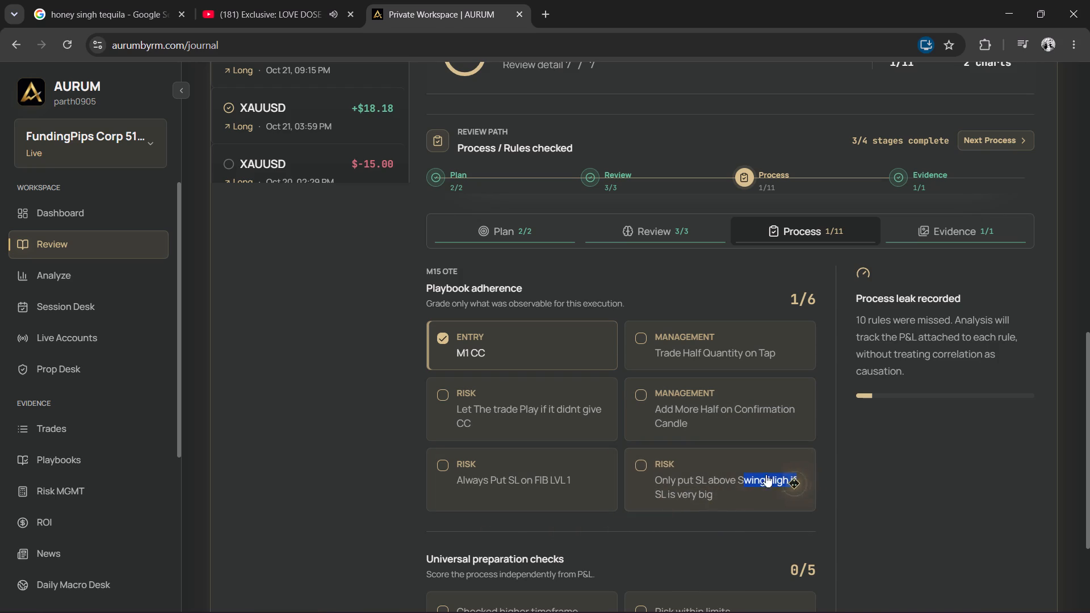
left_click_drag(598, 530, 604, 524)
left_click(730, 478)
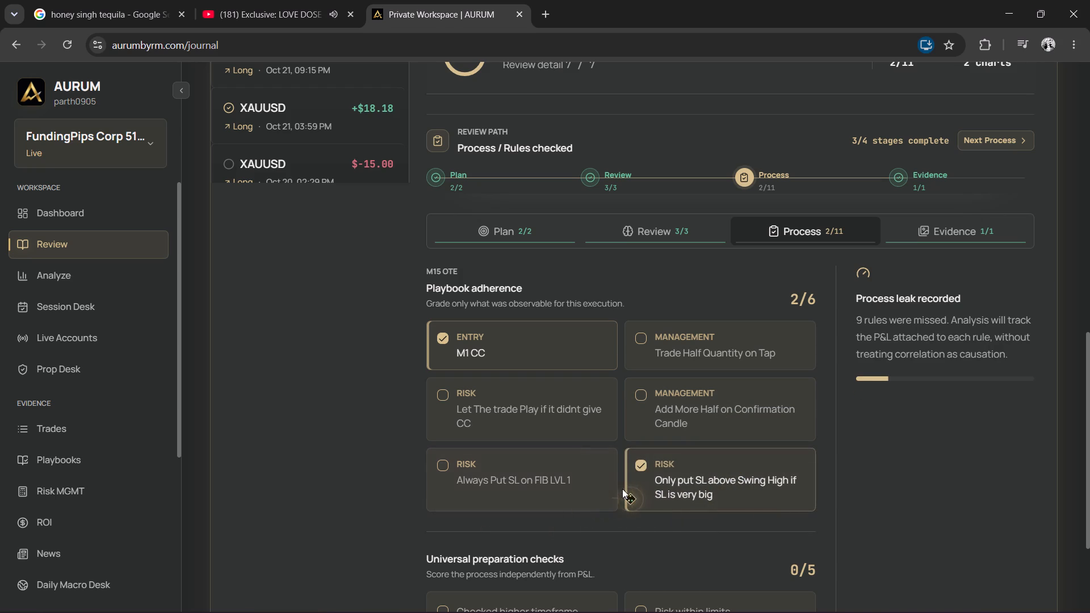
Mark all five universal preparation checks: higher timeframe, risk within limits, fits trading plan, key levels and economic calendar.
scroll(736, 482, "down", 1)
left_click_drag(517, 494, 523, 494)
left_click(681, 493)
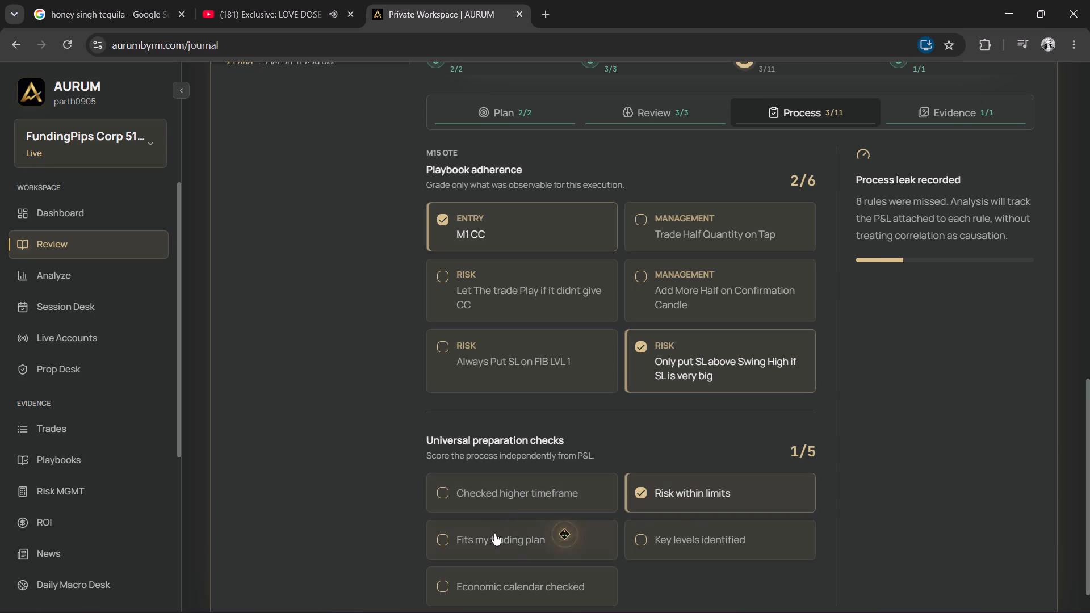
left_click_drag(497, 533, 504, 533)
left_click(544, 486)
left_click(518, 541)
left_click(689, 533)
left_click(484, 577)
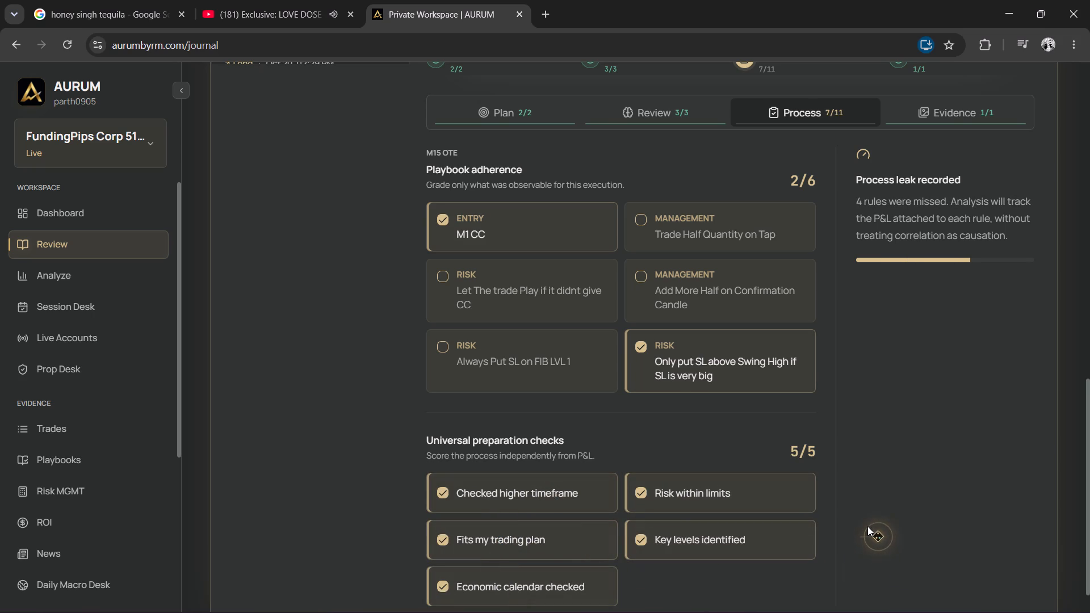
Look over the process checks and trade summary, and reread the entries in the Review stage.
scroll(866, 512, "up", 5)
scroll(866, 511, "down", 4)
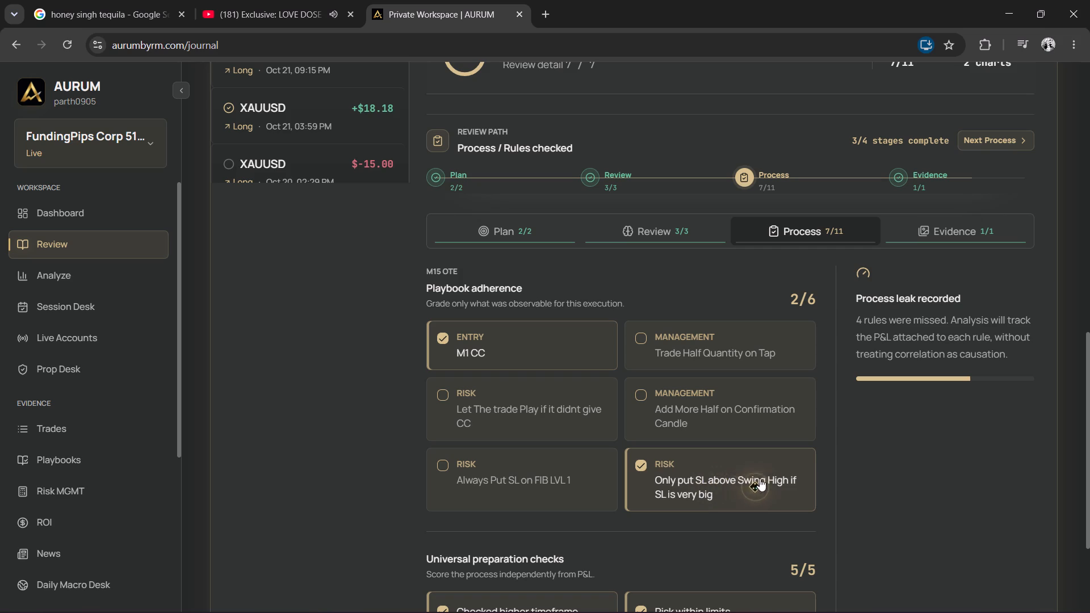
scroll(833, 450, "up", 1)
scroll(833, 450, "down", 3)
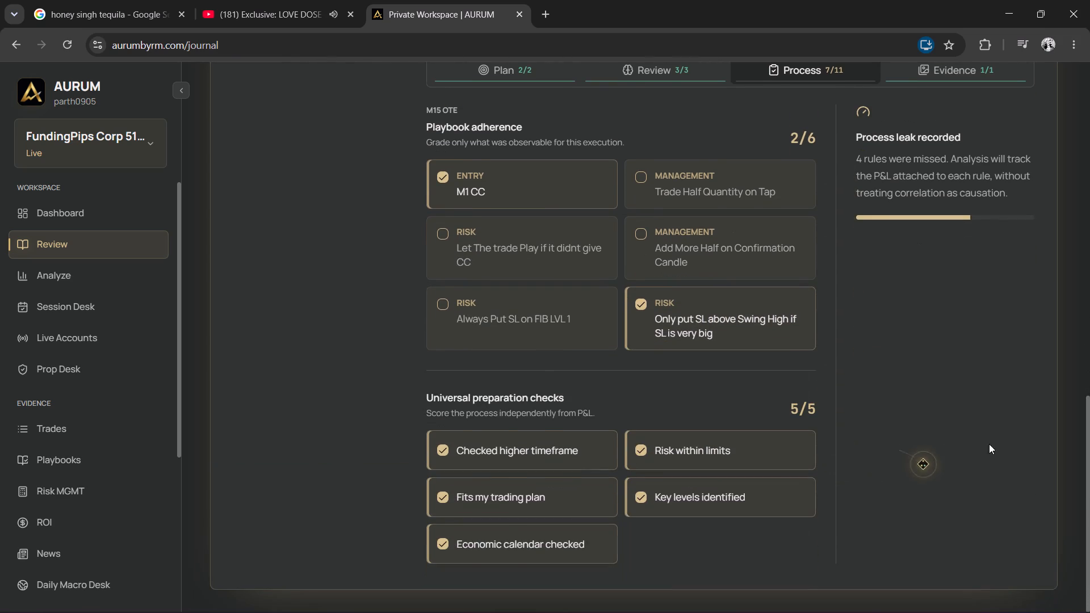
scroll(990, 447, "down", 3)
scroll(983, 453, "up", 5)
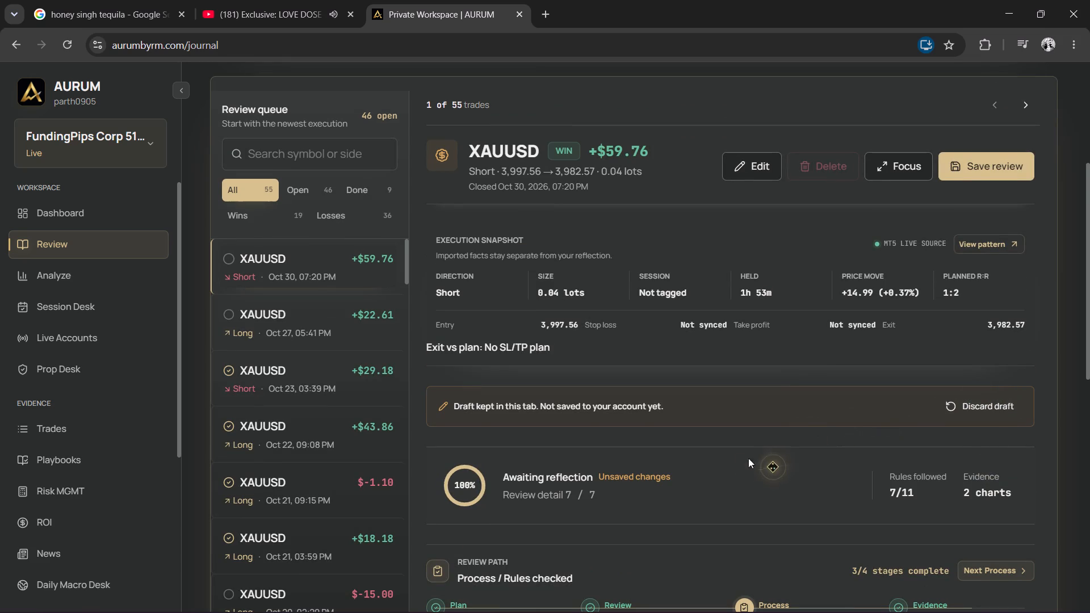
scroll(729, 439, "down", 2)
left_click(663, 417)
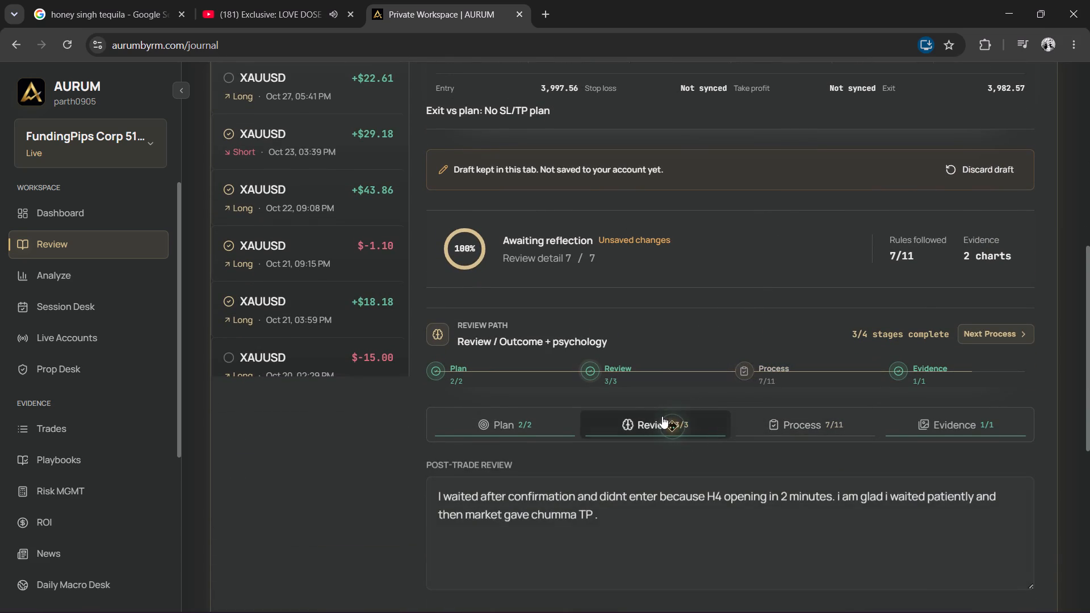
scroll(757, 439, "down", 2)
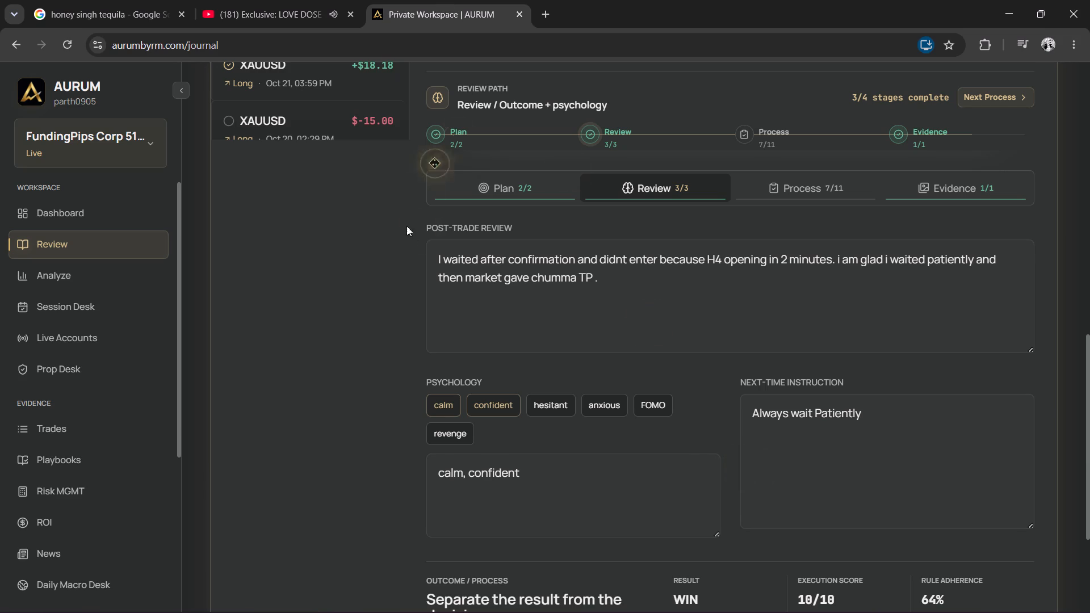
scroll(379, 253, "up", 3)
scroll(312, 389, "down", 2)
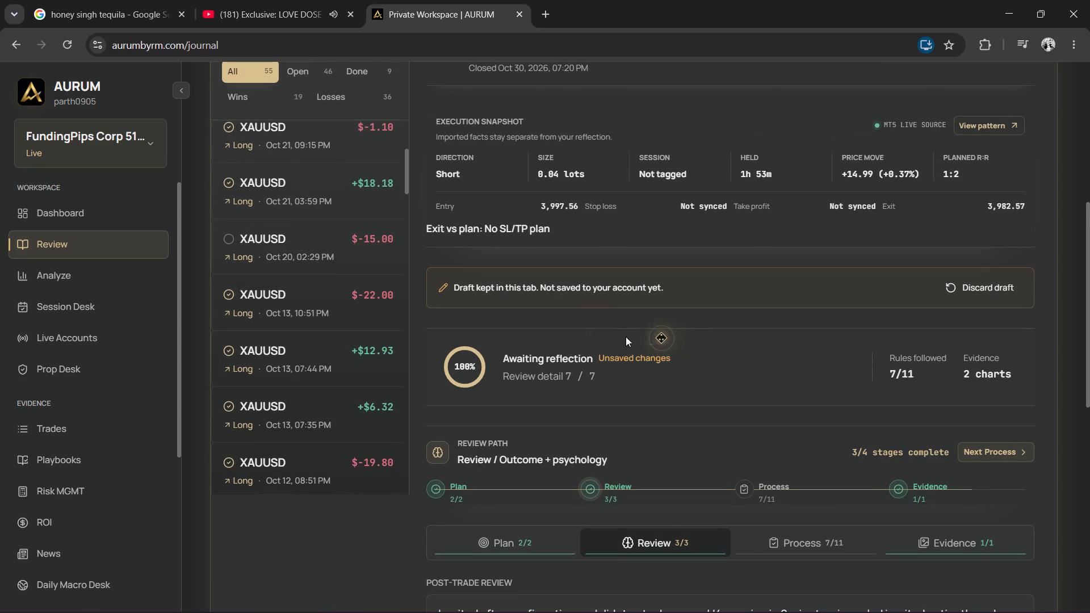
scroll(297, 303, "up", 5)
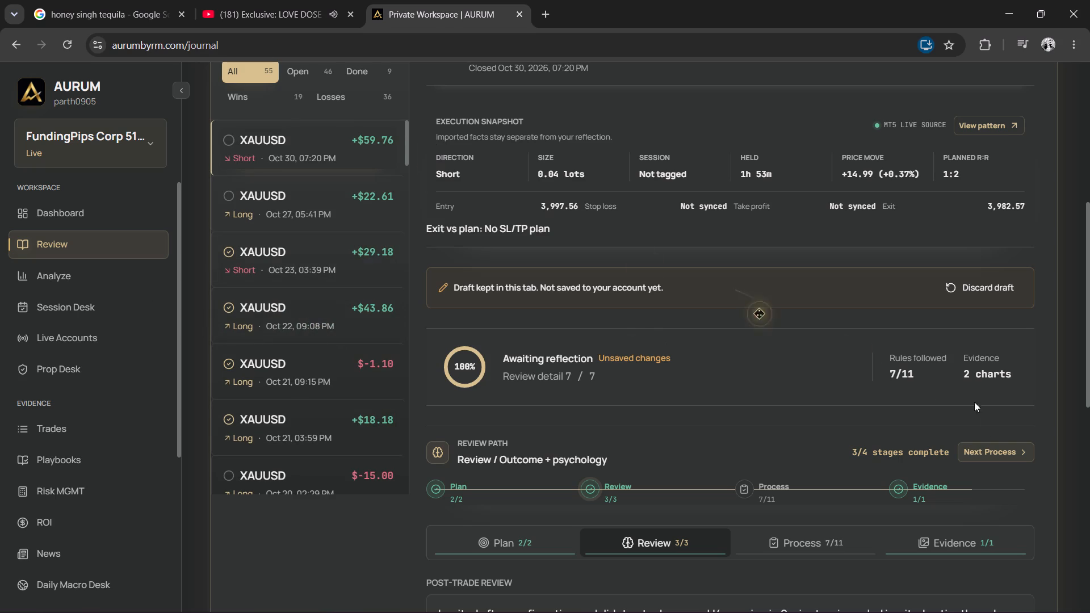
scroll(779, 403, "down", 1)
scroll(644, 494, "down", 1)
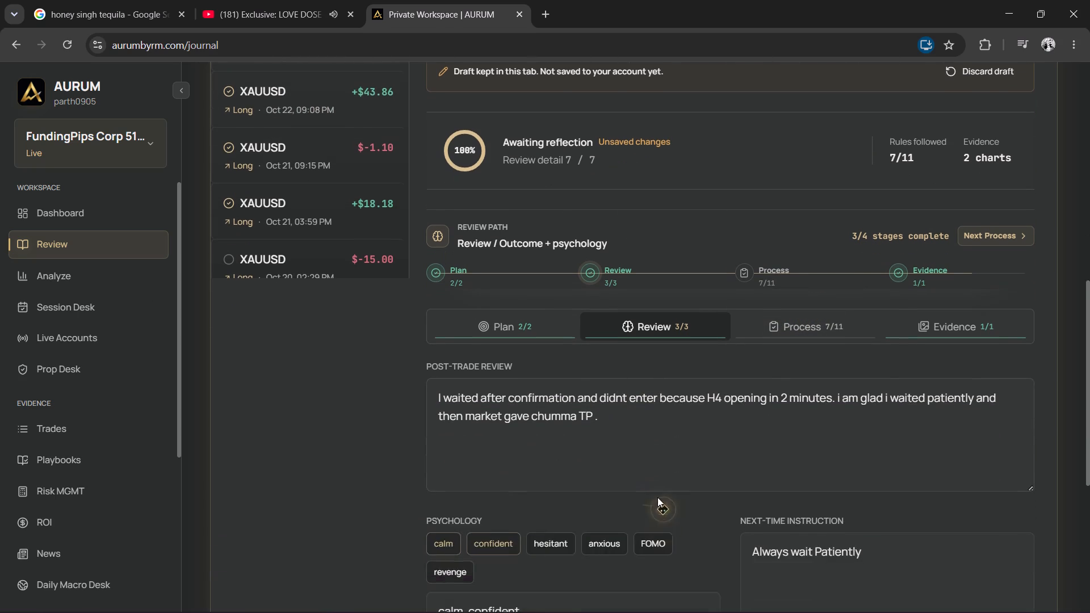
Pause the video playing on the YouTube page and return to the AURUM journal.
left_click_drag(267, 0, 274, 5)
left_click_drag(486, 368, 485, 362)
left_click(442, 0)
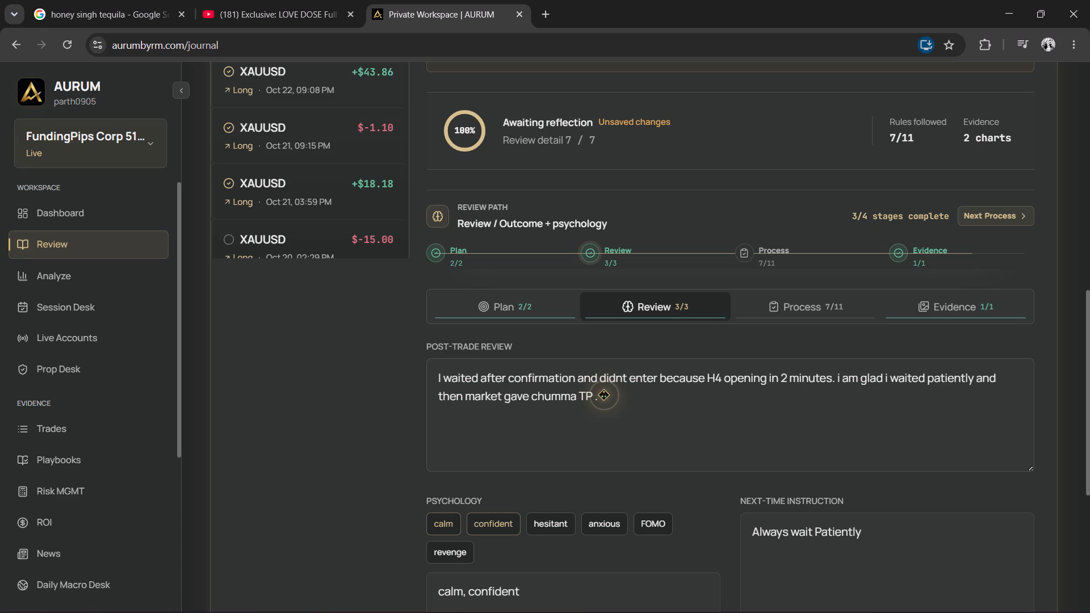
Add "I was Not at all emotional" to the end of the post-trade review.
left_click(614, 404)
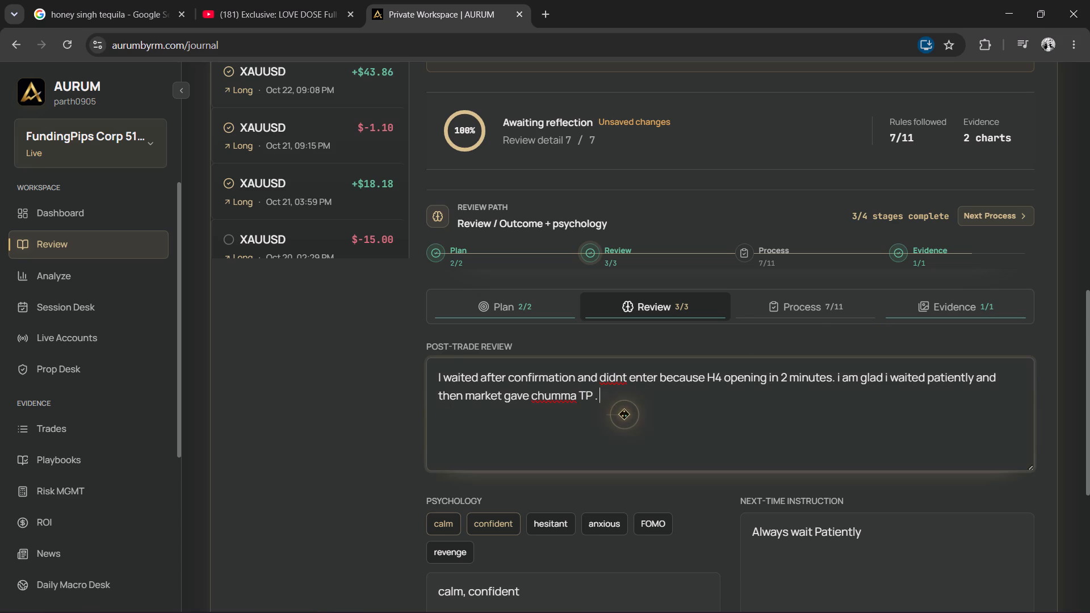
type("I")
key("space")
key("d")
key("BackSpace")
key("n")
key("space")
type("ot")
key("BackSpace")
key("BackSpace")
key("BackSpace")
type("ot at all emotional")
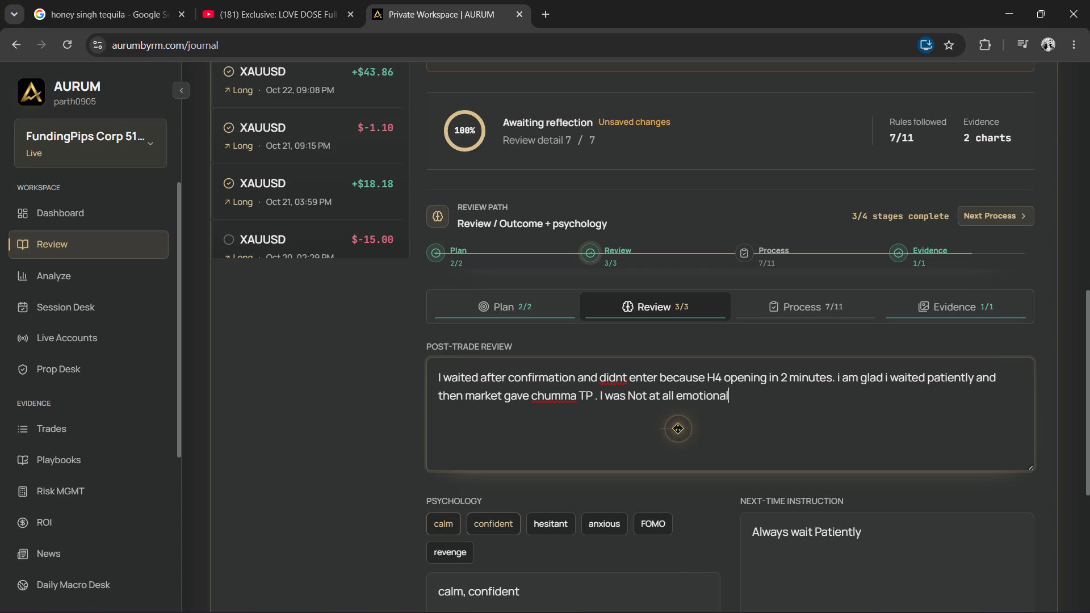
key("space")
Continue the post-trade review with "when trade is open but finally sabar ka bandh toot gaya".
key("o")
key("BackSpace")
type("when trade is open but")
key("space")
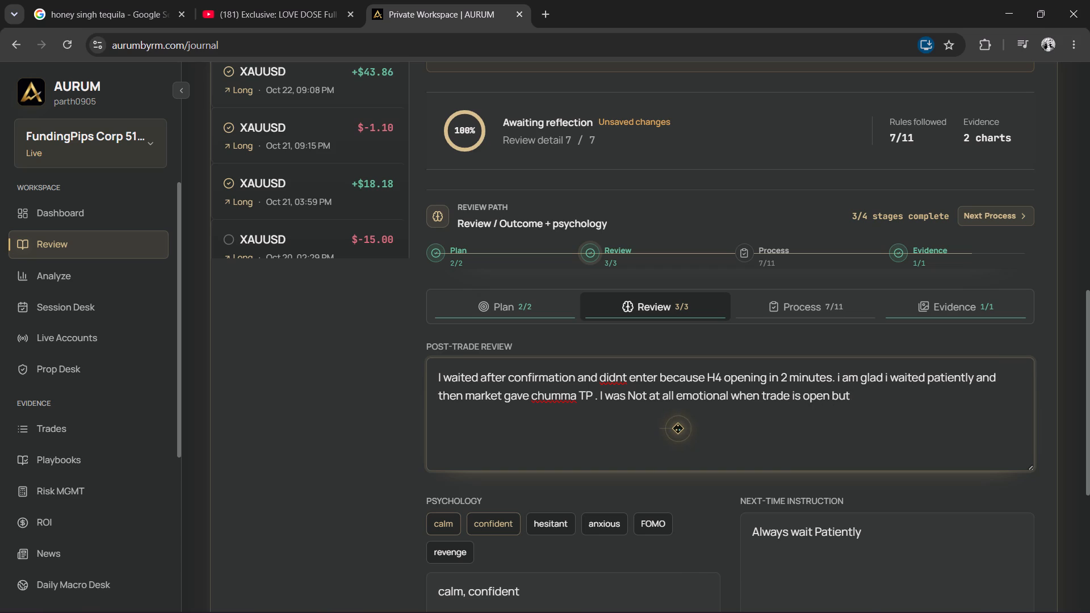
type("finally")
key("space")
type("sabar ka bandh t")
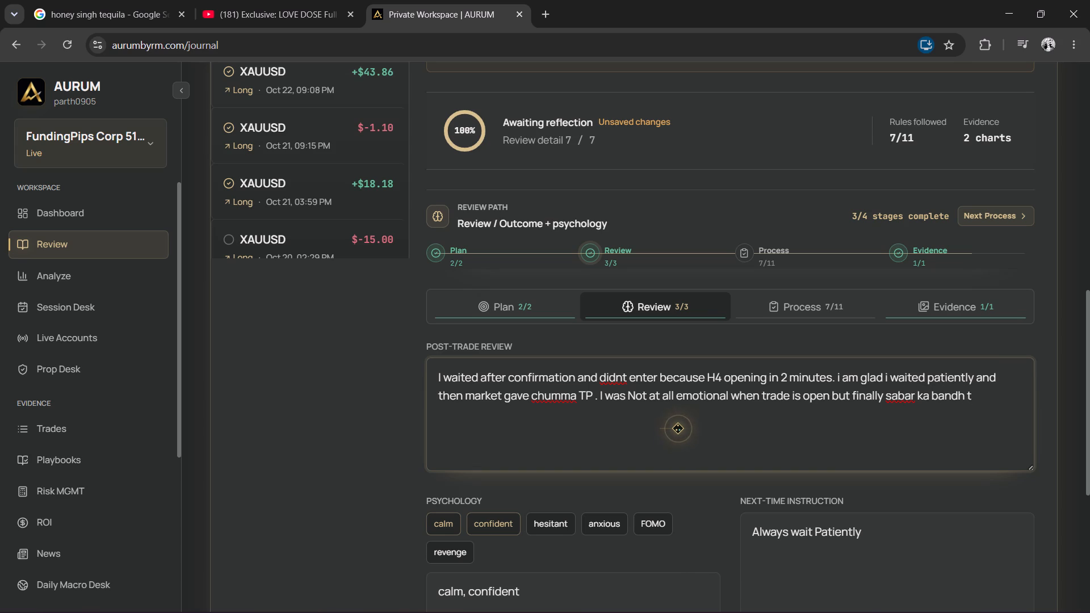
type("oot gaya t")
key("BackSpace")
Extend the post-trade review with "and jab last me 2 3 pip baki tha".
type("and")
key("space")
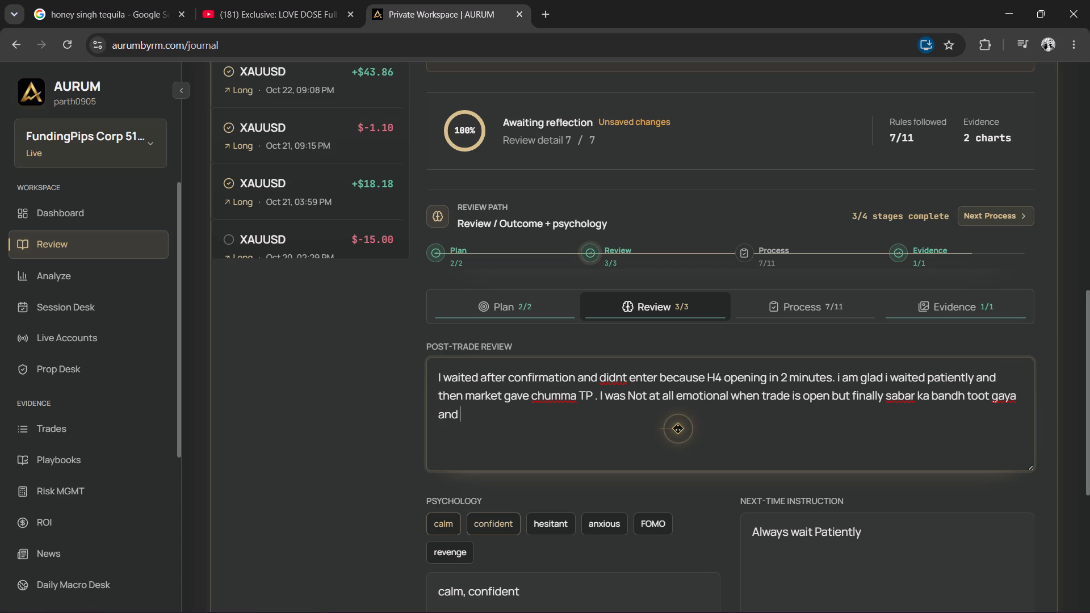
type("jab lst me")
key("space")
key("BackSpace")
key("BackSpace")
key("BackSpace")
key("BackSpace")
key("BackSpace")
key("BackSpace")
type("ast me")
key("space")
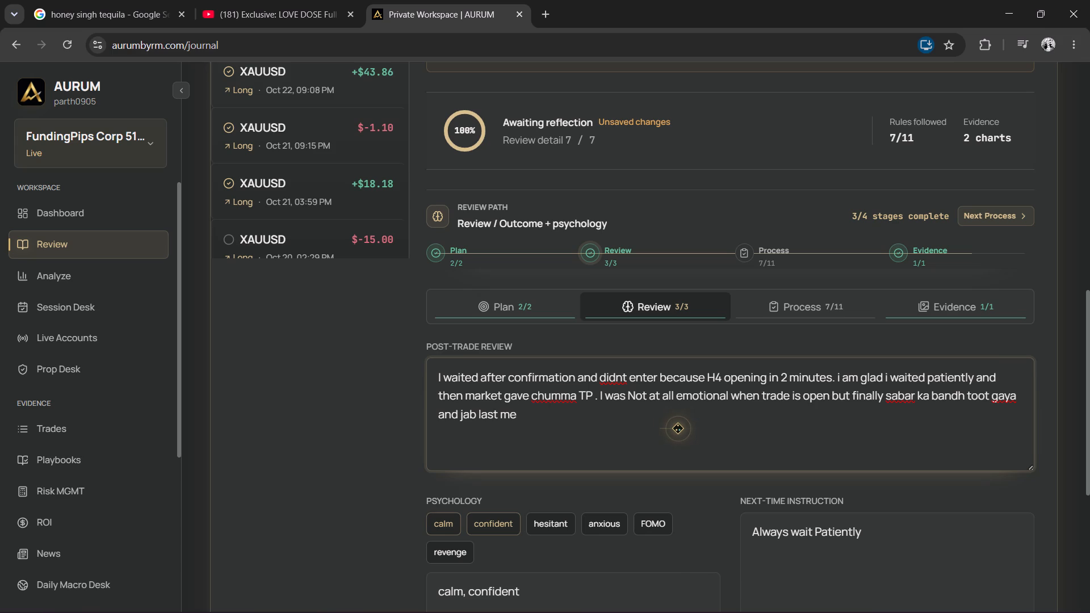
type("2 3")
key("space")
type("pi")
type("p")
key("space")
type("baki tha")
key("space")
Finish the post-trade review sentence with "mai full emotions show karne lag gaya...".
type("mai full emo")
type("tions show ke")
key("BackSpace")
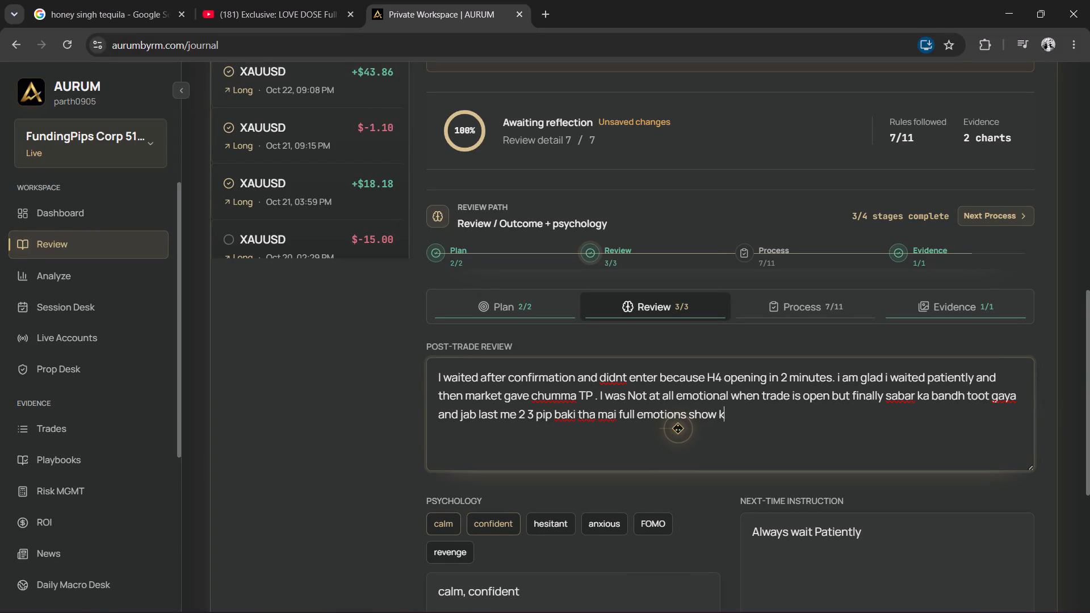
type("ark")
key("BackSpace")
type("ne la")
type("g gaya")
key("space")
key("BackSpace")
type("...")
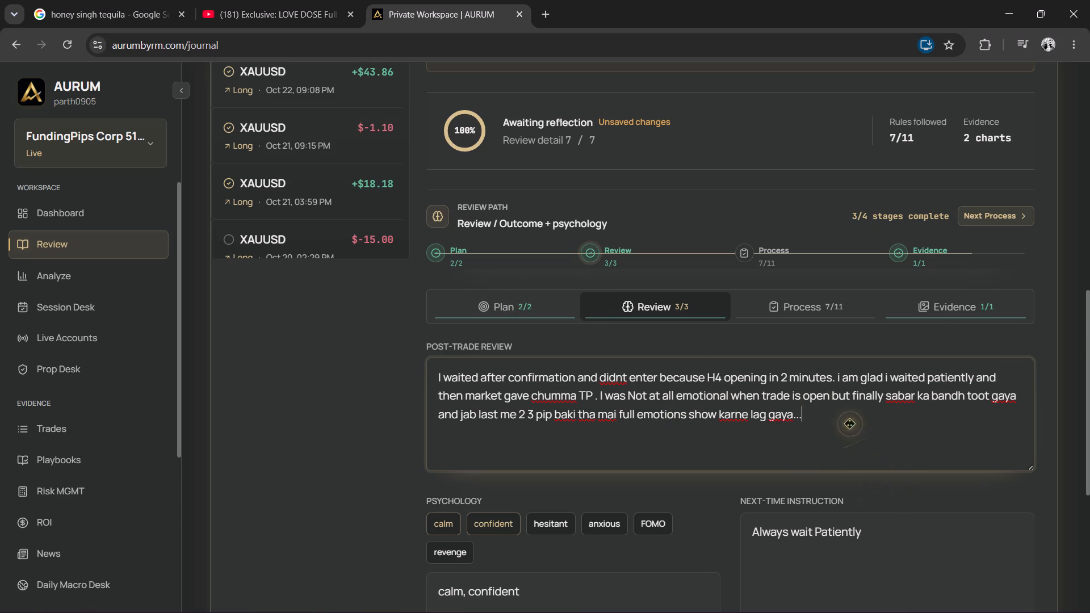
Save the completed journal review of the Oct 30 XAUUSD short trade.
scroll(828, 409, "up", 4)
left_click(1004, 290)
scroll(803, 434, "down", 2)
scroll(782, 427, "up", 4)
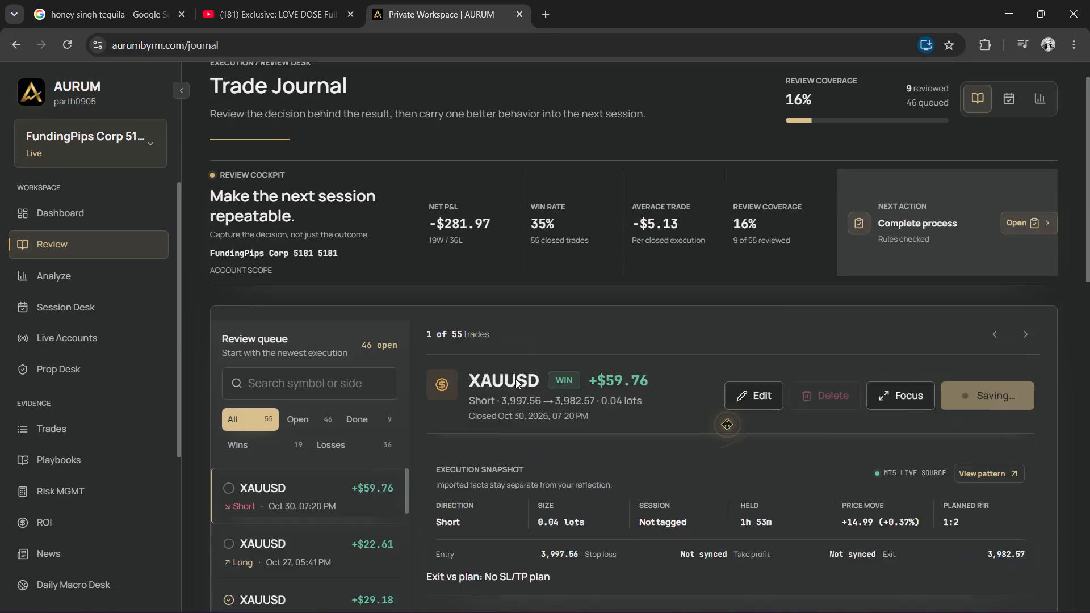
left_click(95, 129)
left_click(110, 155)
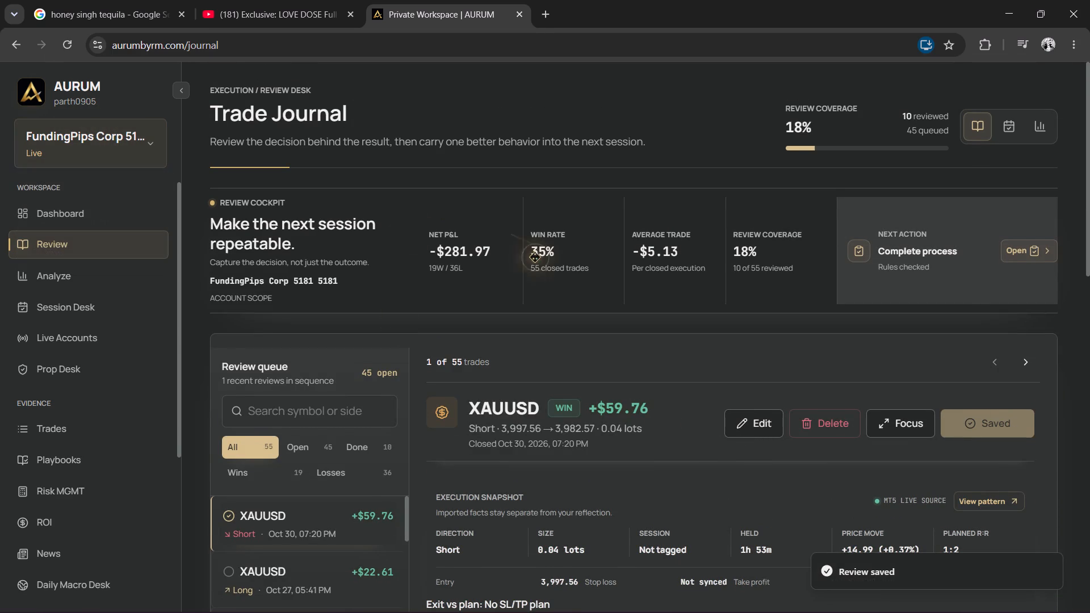
Open the Oct 27, 05:41 PM XAUUSD long trade from the review queue.
scroll(563, 268, "down", 1)
scroll(358, 339, "down", 2)
left_click(349, 206)
scroll(700, 481, "down", 2)
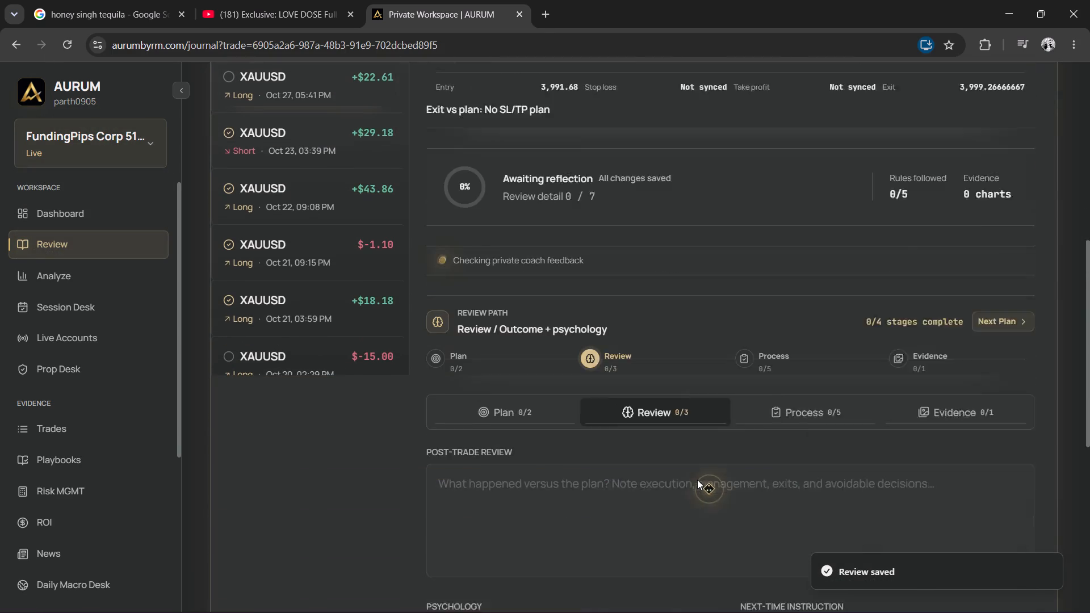
scroll(855, 522, "down", 3)
scroll(784, 328, "up", 4)
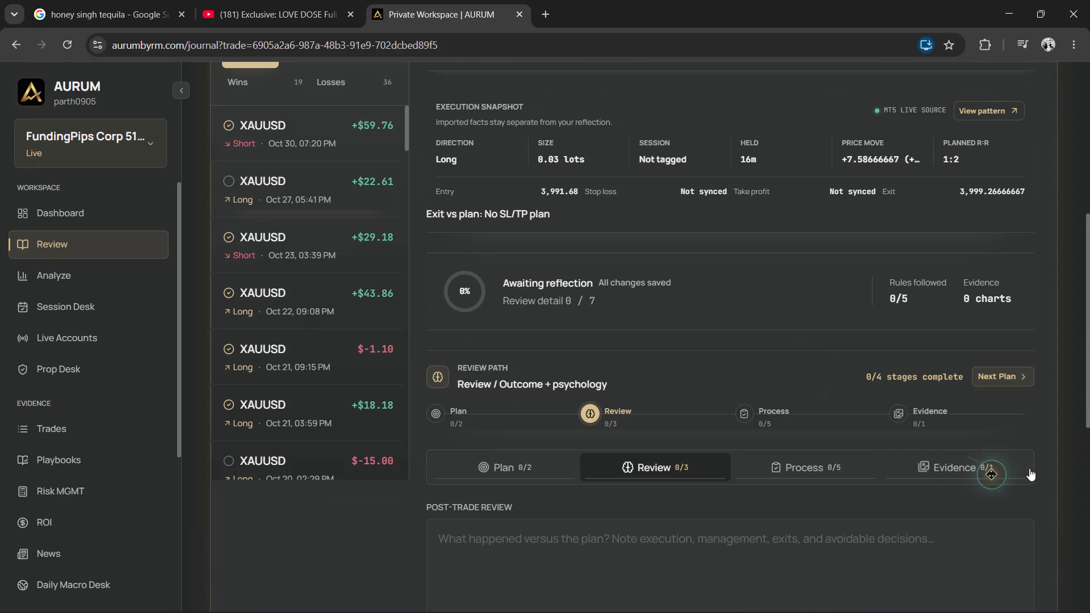
Attach XAUUSD_2026-10-27_21-05-34.png from Downloads as chart evidence for the Oct 27 trade.
left_click(1029, 468)
left_click(996, 461)
scroll(799, 483, "down", 3)
left_click_drag(494, 448, 502, 461)
left_click(496, 473)
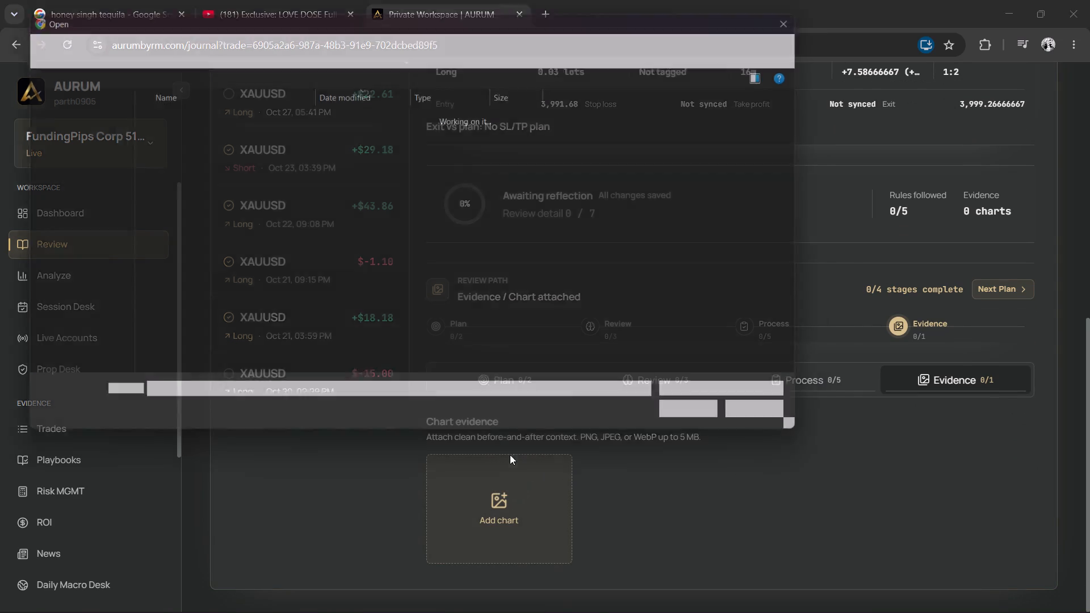
left_click(82, 154)
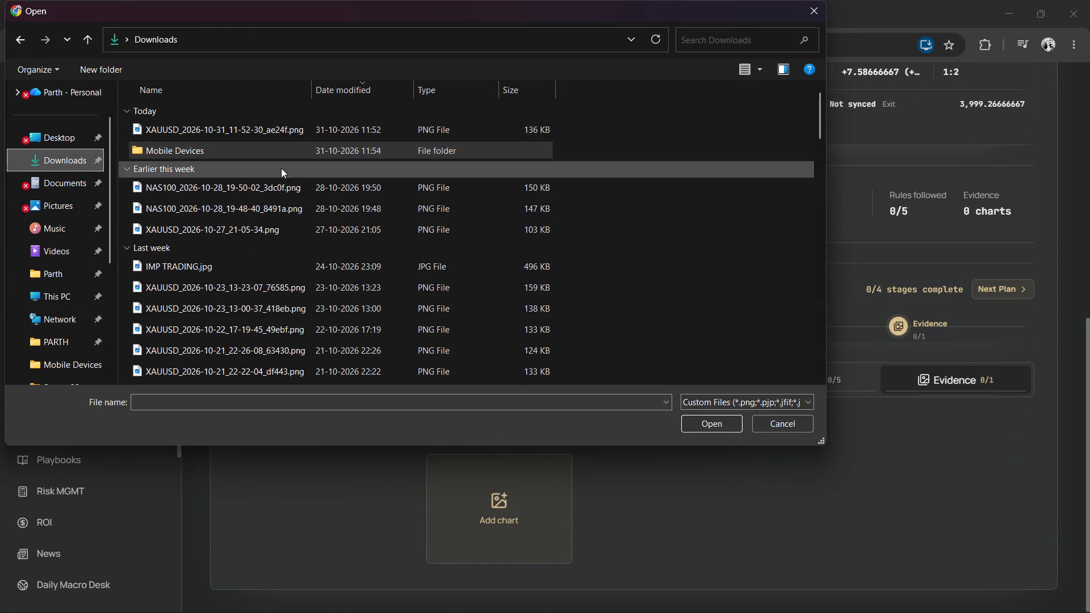
left_click(262, 225)
left_click(709, 421)
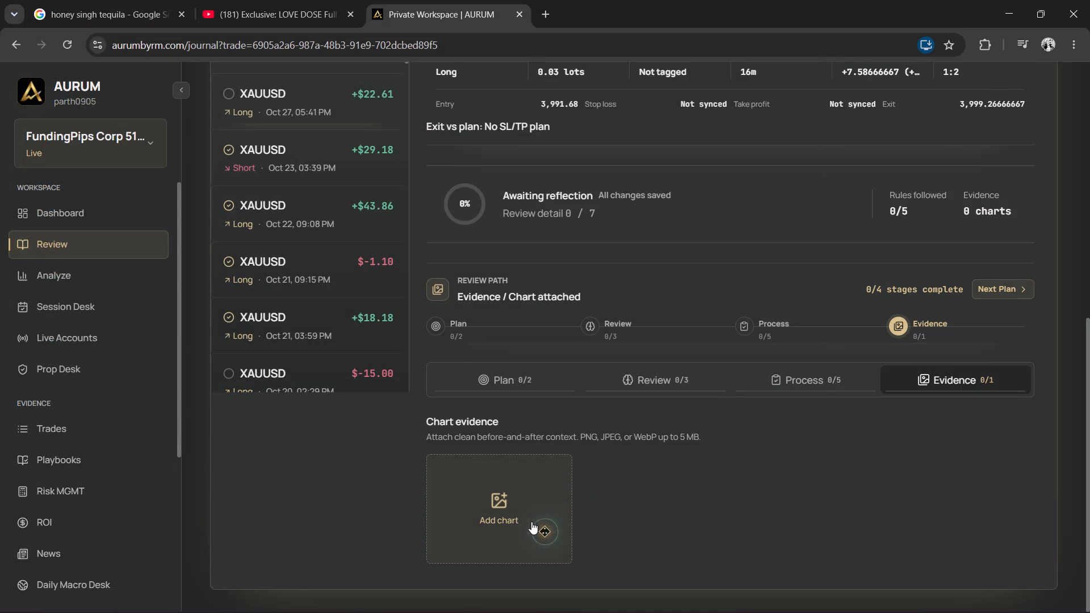
Examine the enlarged evidence chart of the Oct 27 trade, checking the entry zone and times, and close it.
left_click(487, 516)
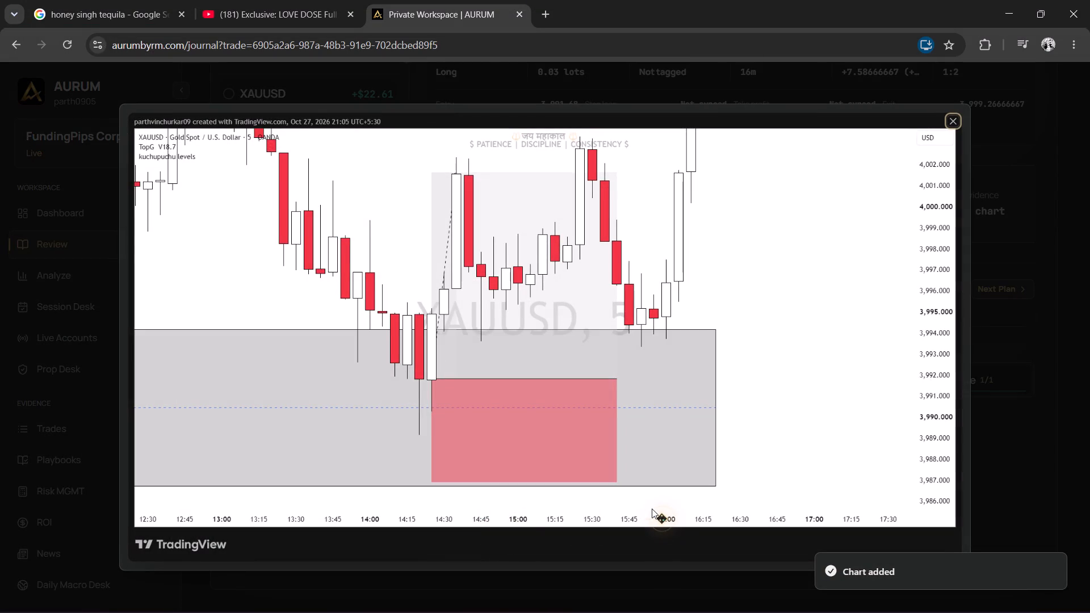
left_click(1089, 332)
scroll(627, 421, "up", 2)
scroll(524, 403, "down", 3)
left_click(530, 384)
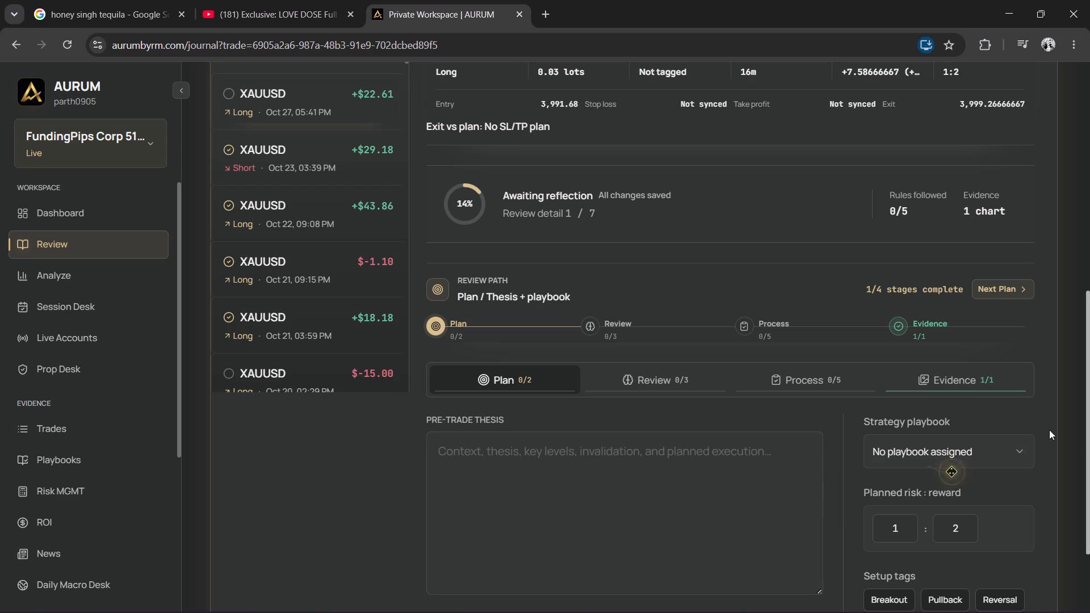
left_click(930, 384)
left_click_drag(484, 561, 491, 557)
left_click(496, 541)
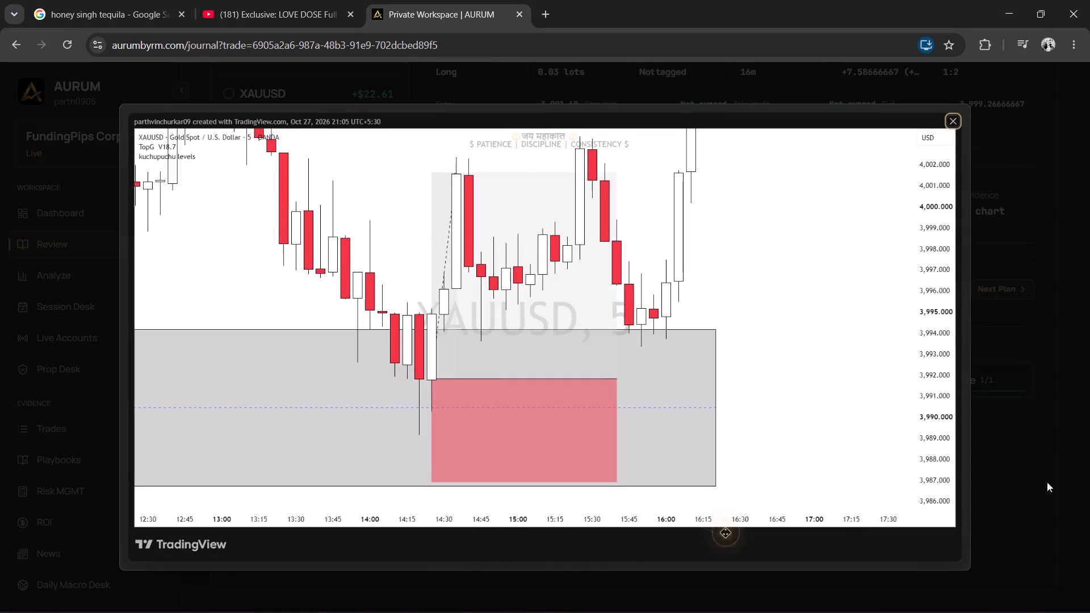
left_click_drag(1026, 398, 1020, 397)
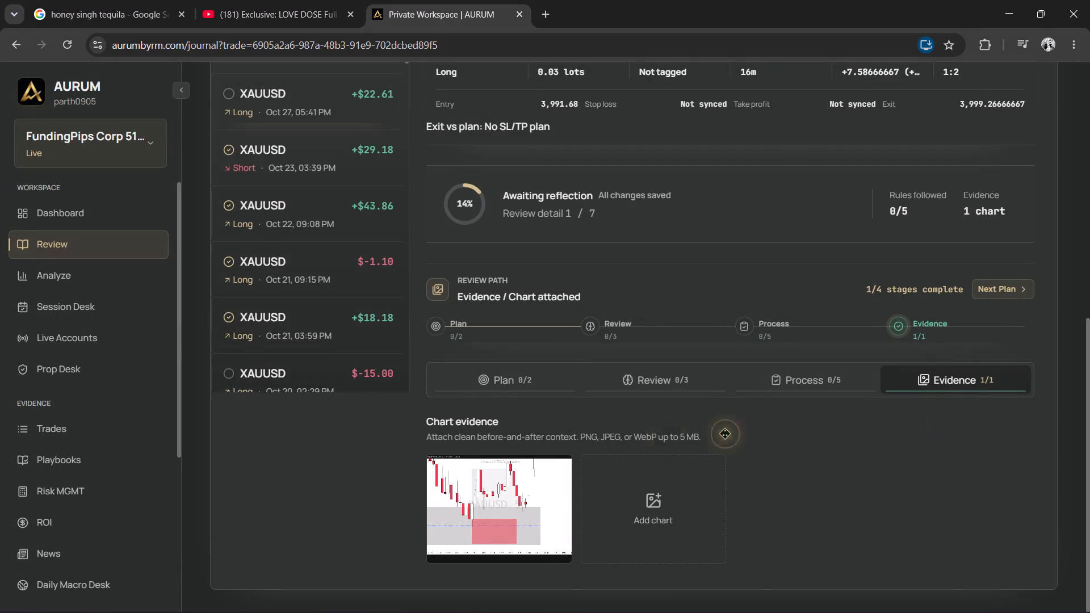
Open the Oct 27 trade's Plan stage and look over its trade header and execution snapshot.
left_click(495, 381)
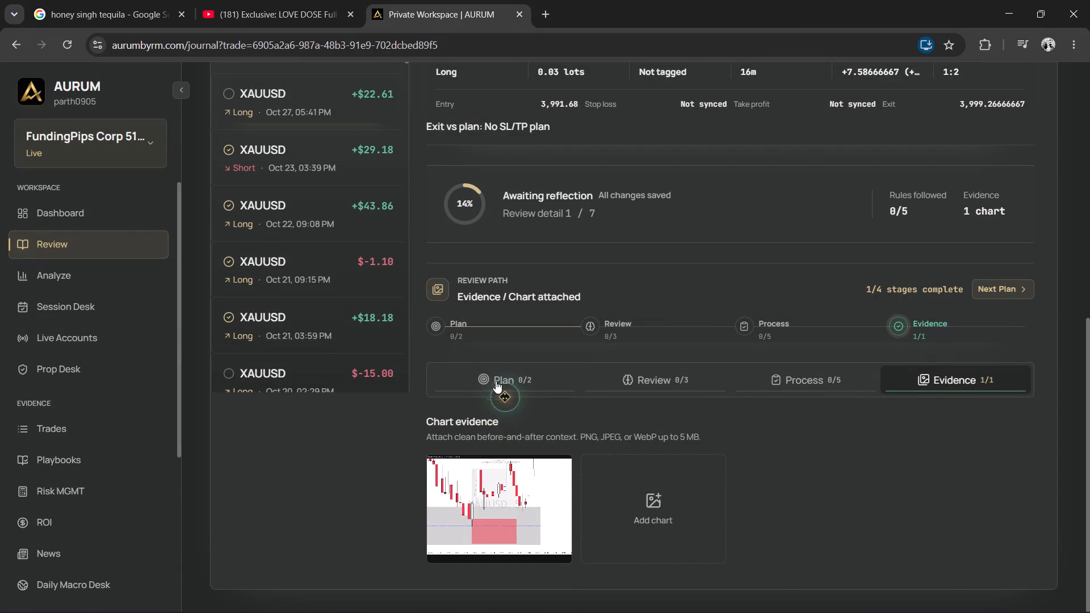
scroll(275, 240, "up", 3)
scroll(271, 179, "up", 2)
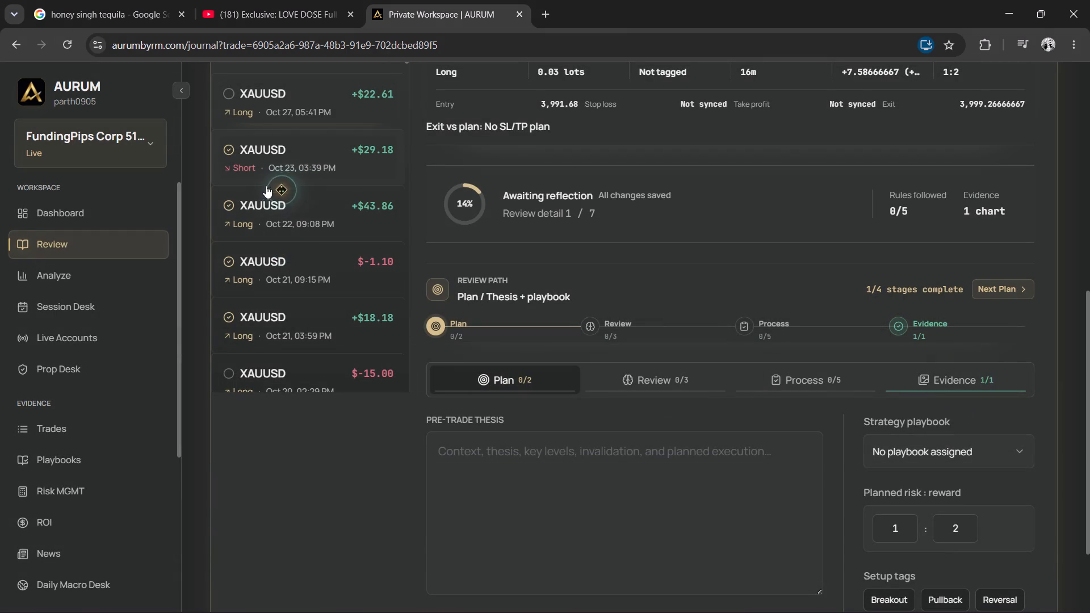
scroll(266, 186, "up", 1)
scroll(276, 183, "down", 1)
scroll(276, 183, "up", 7)
scroll(570, 295, "up", 6)
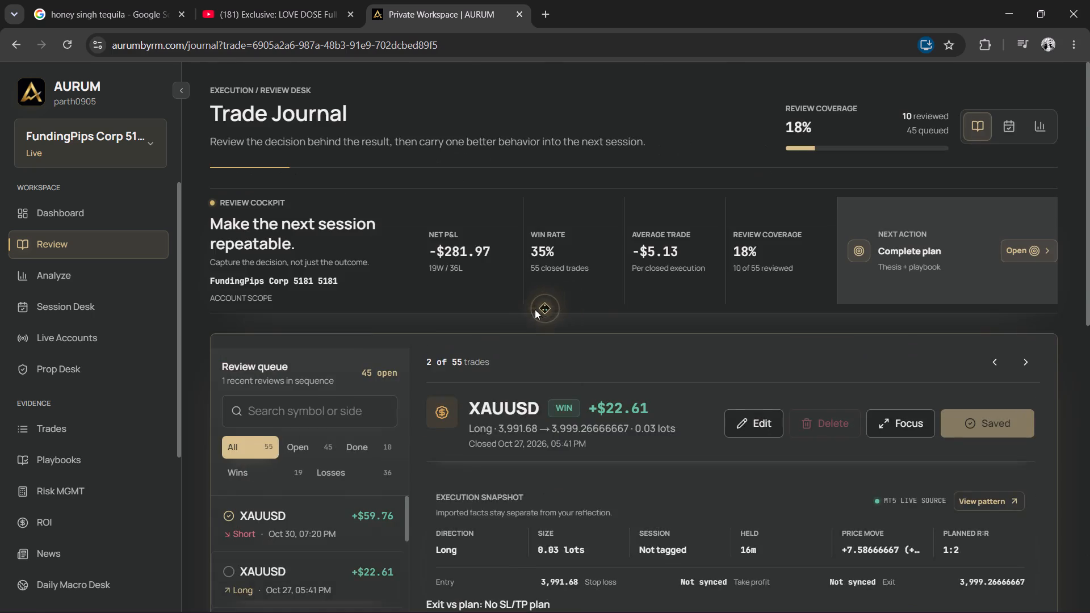
scroll(535, 310, "down", 2)
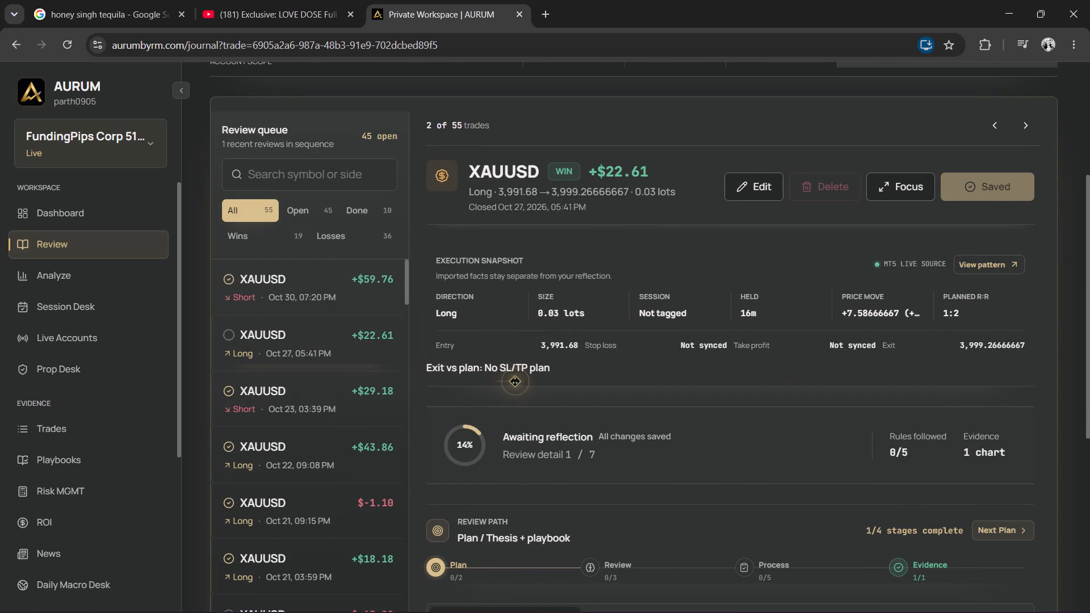
Switch to TradingView and set the XAUUSD chart to the 5-minute timeframe.
key("alt+Tab")
key("alt+Tab")
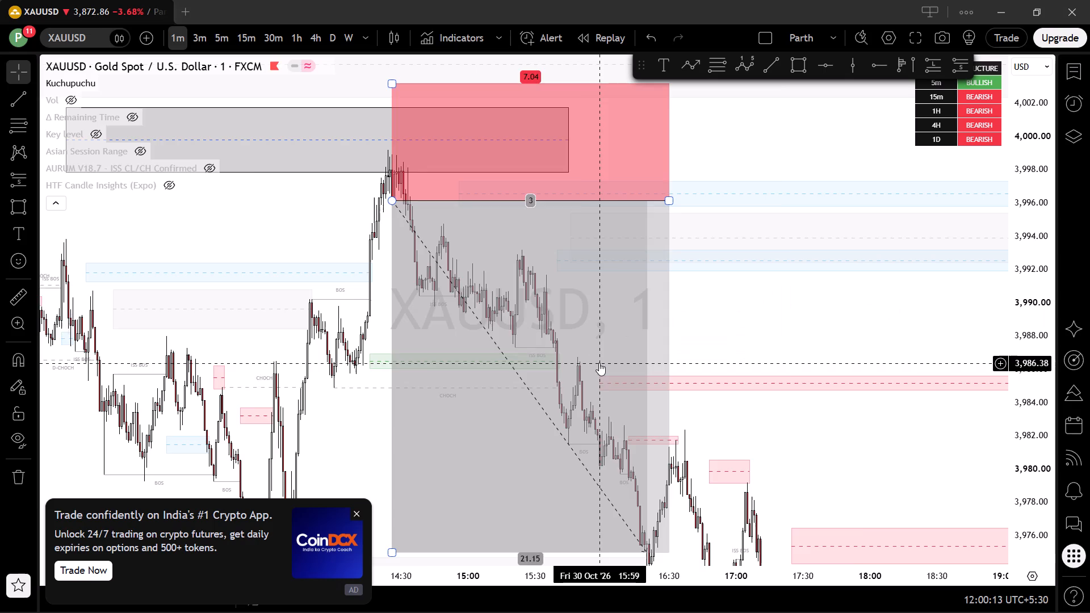
scroll(589, 365, "down", 6)
left_click(217, 39)
Locate the marked long position of October 26 on the 5-minute XAUUSD chart and view the price action following it.
scroll(450, 340, "up", 6)
left_click_drag(1039, 171, 1029, 608)
scroll(723, 324, "up", 1)
scroll(708, 327, "down", 7)
left_click_drag(719, 199, 335, 272)
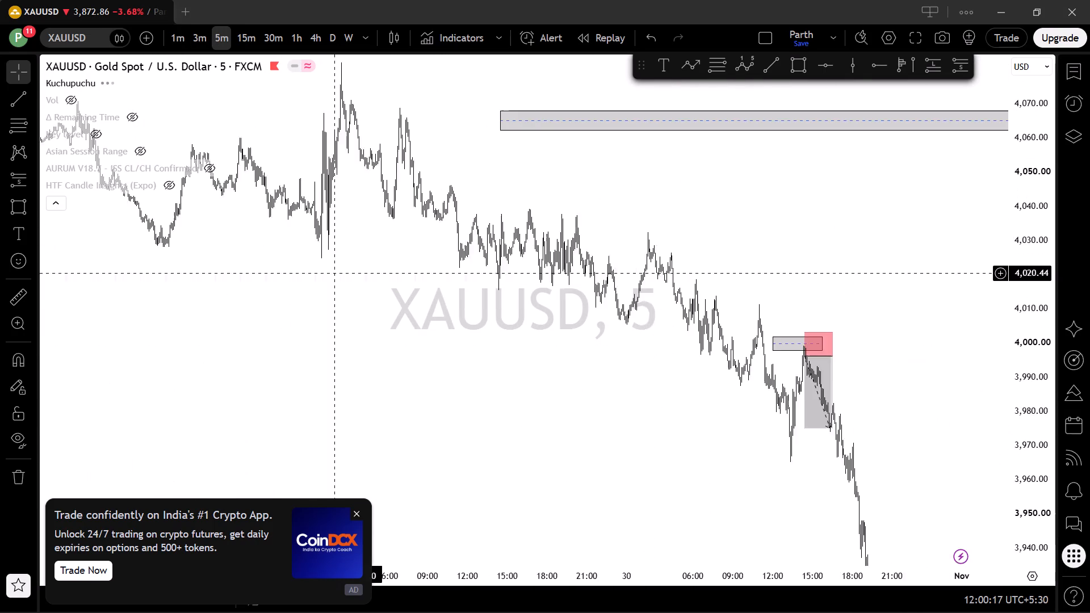
left_click_drag(335, 272, 251, 189)
left_click_drag(394, 320, 963, 381)
left_click_drag(590, 350, 960, 360)
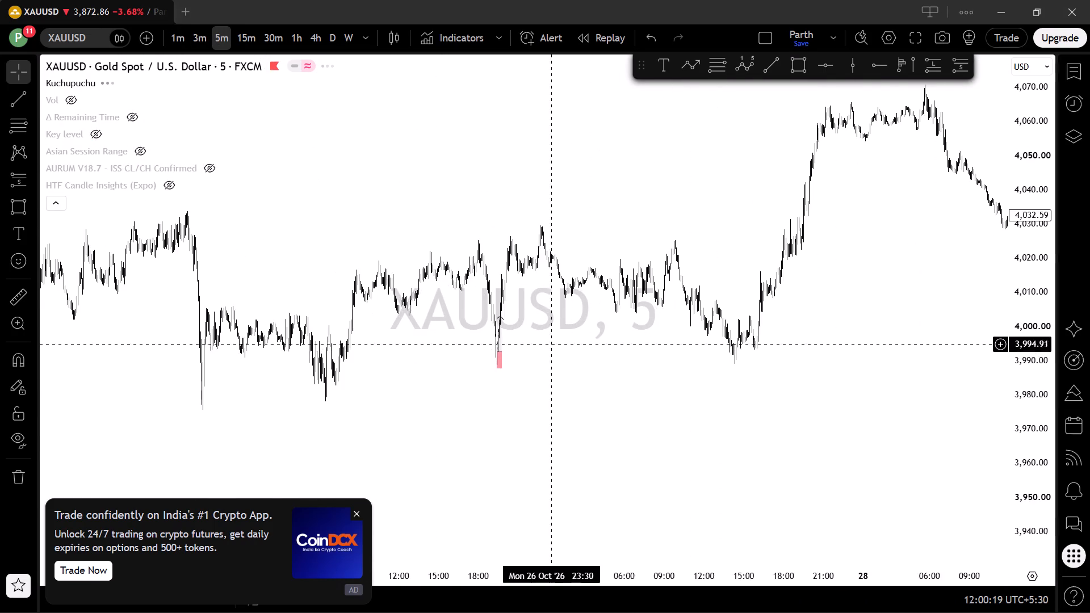
scroll(510, 336, "up", 7)
left_click_drag(342, 351, 1088, 339)
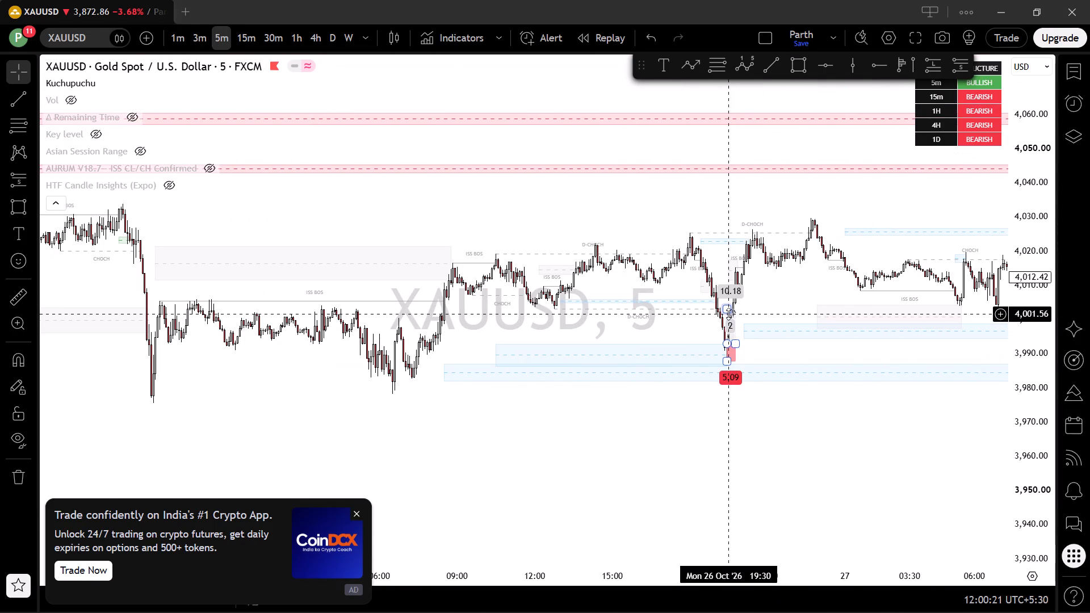
scroll(744, 310, "up", 7)
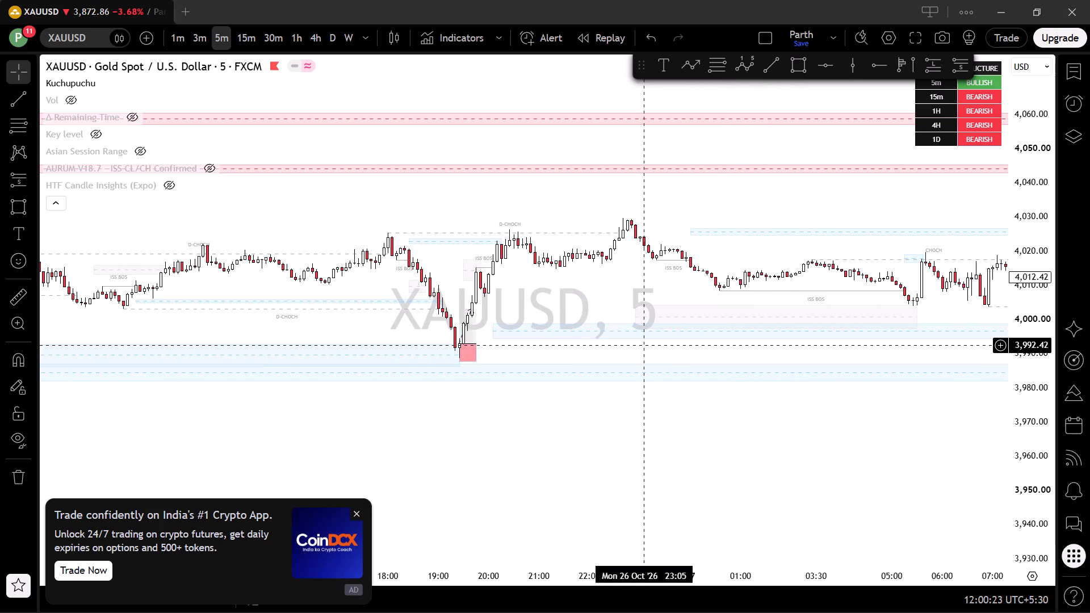
scroll(580, 310, "up", 3)
scroll(657, 282, "down", 4)
left_click_drag(728, 277, 308, 290)
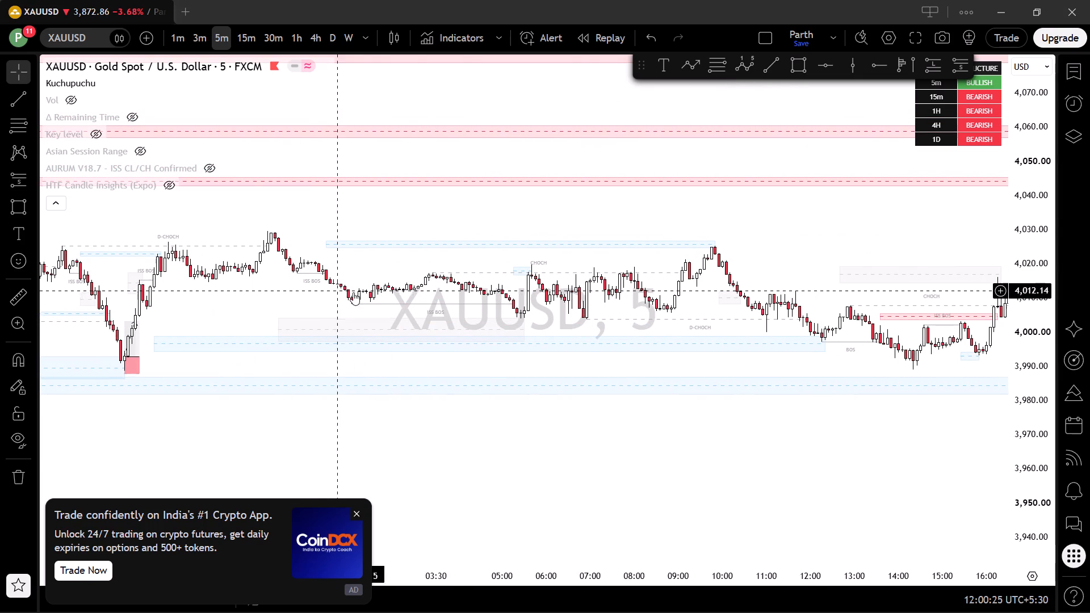
left_click_drag(677, 292, 796, 295)
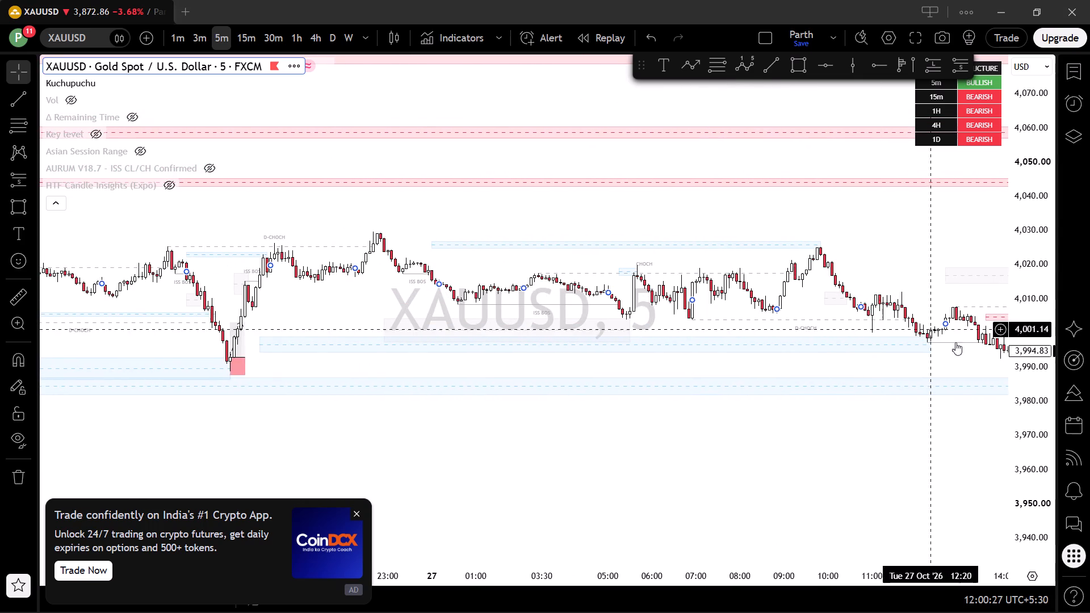
Examine the October 27 XAUUSD price action and zones at a finer price scale, from the morning decline to the evening rally.
left_click_drag(1031, 420, 962, 177)
scroll(905, 285, "up", 4)
left_click_drag(909, 290, 684, 276)
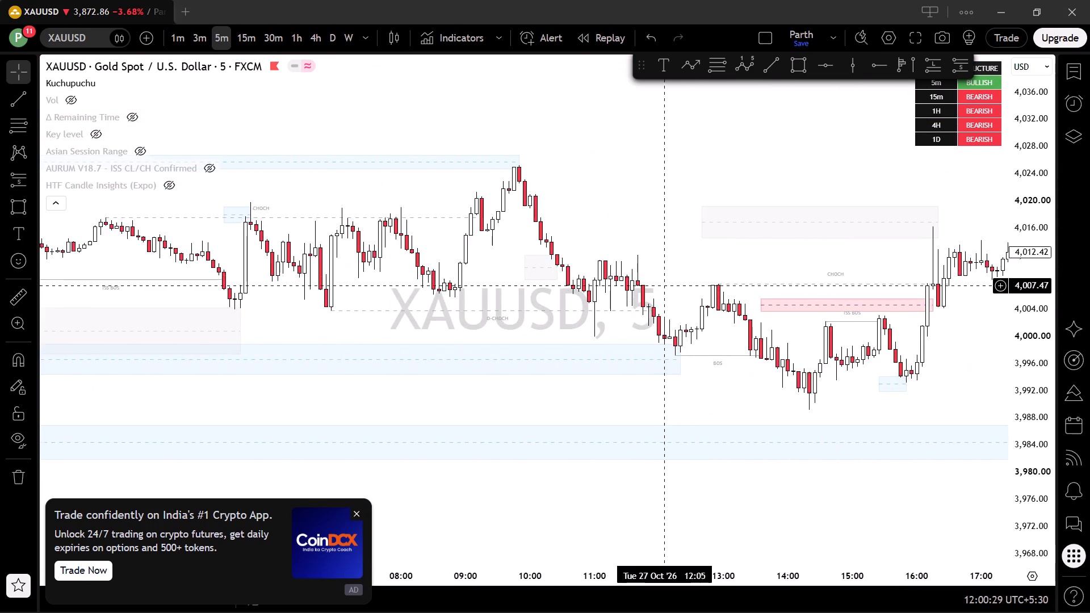
scroll(672, 285, "down", 3)
left_click_drag(900, 287, 647, 359)
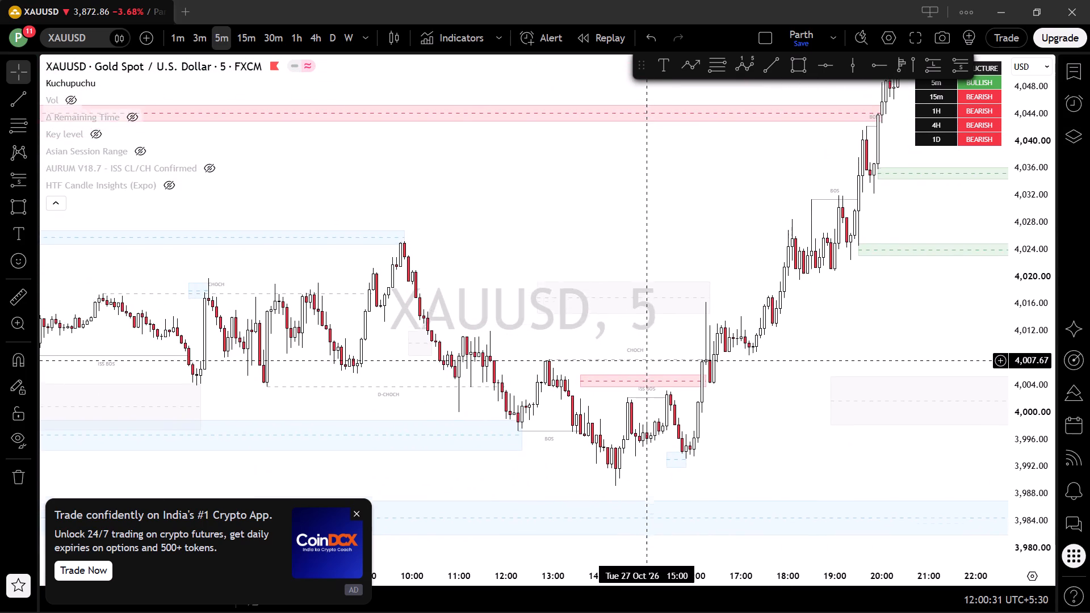
left_click_drag(647, 359, 1016, 327)
left_click_drag(672, 343, 705, 330)
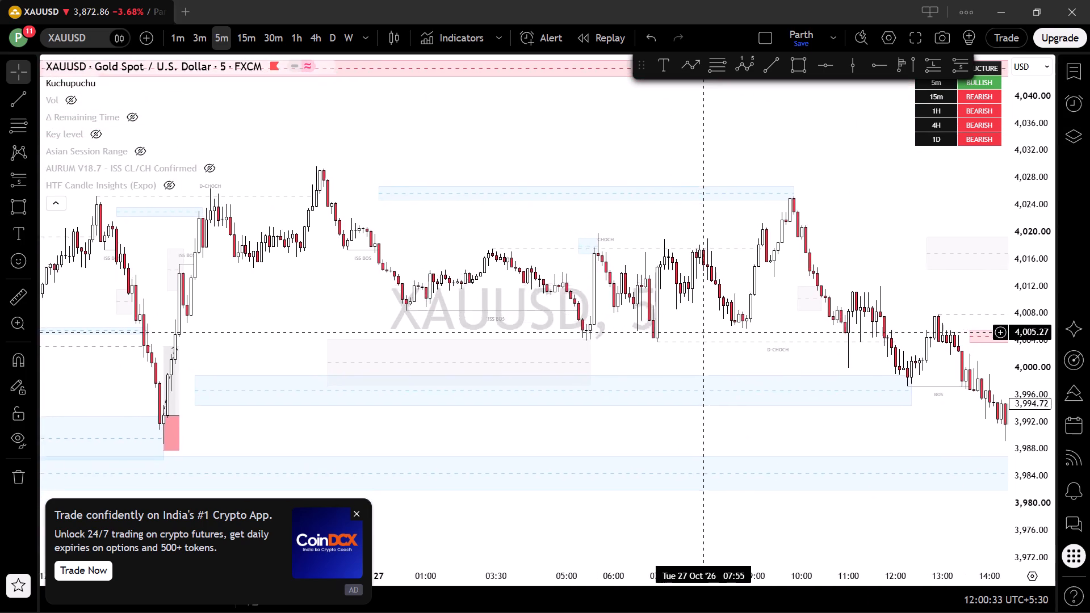
Examine the marked long position on the evening of October 26 and the demand zones and structure around it.
left_click_drag(705, 330, 884, 283)
left_click_drag(626, 304, 783, 299)
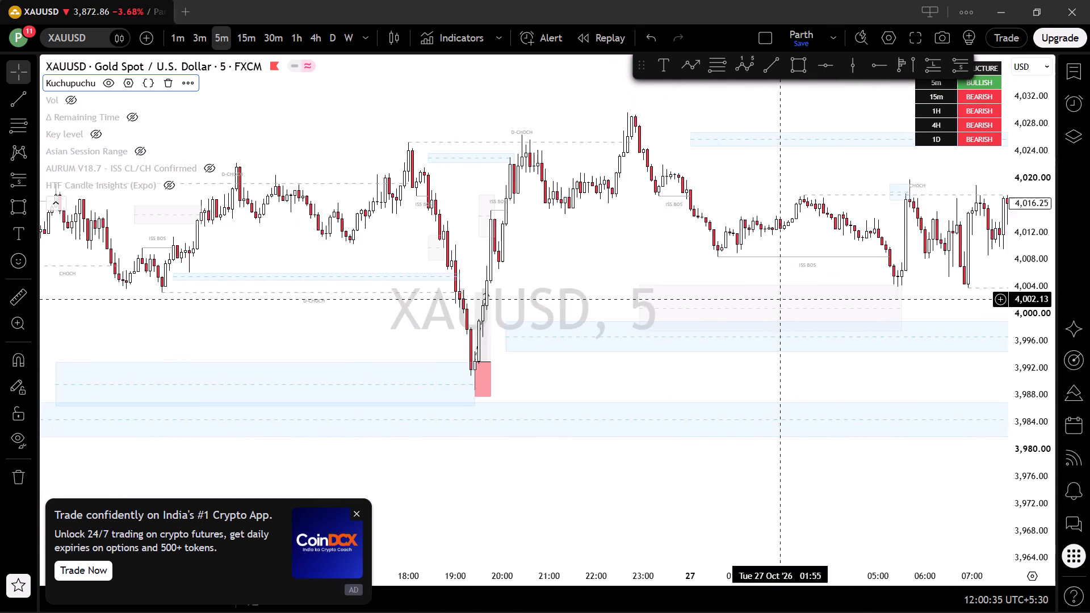
left_click_drag(783, 299, 1011, 327)
scroll(967, 315, "up", 5)
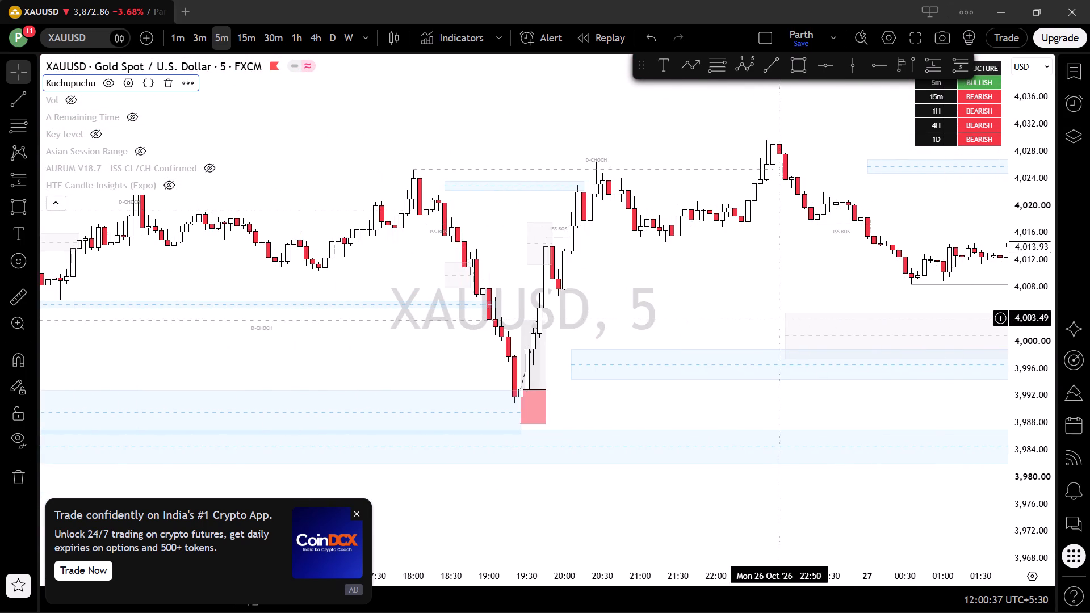
scroll(769, 320, "down", 5)
left_click_drag(902, 305, 731, 304)
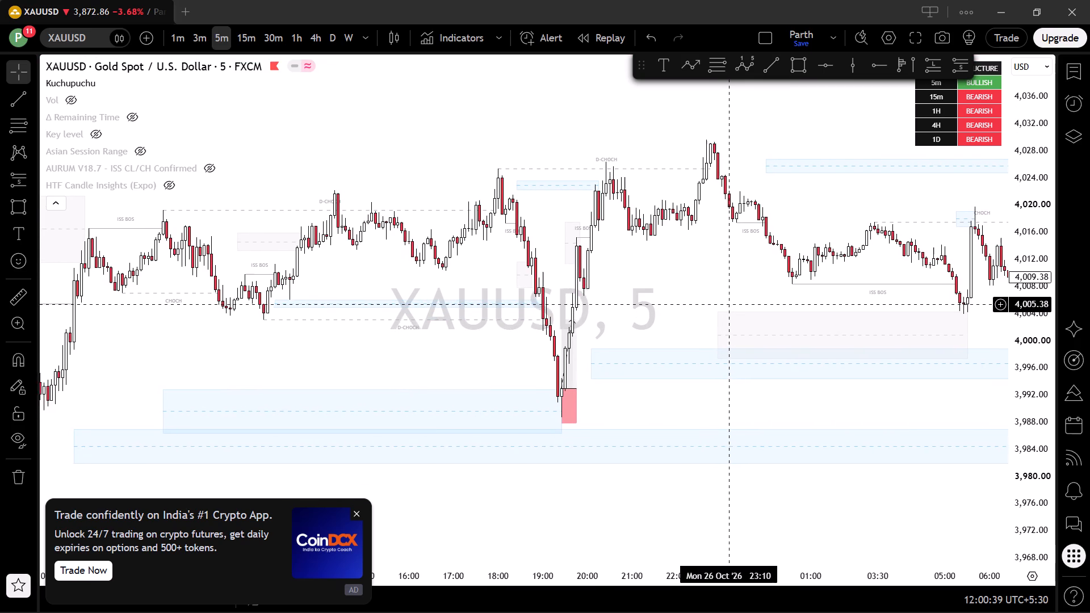
left_click_drag(731, 304, 772, 271)
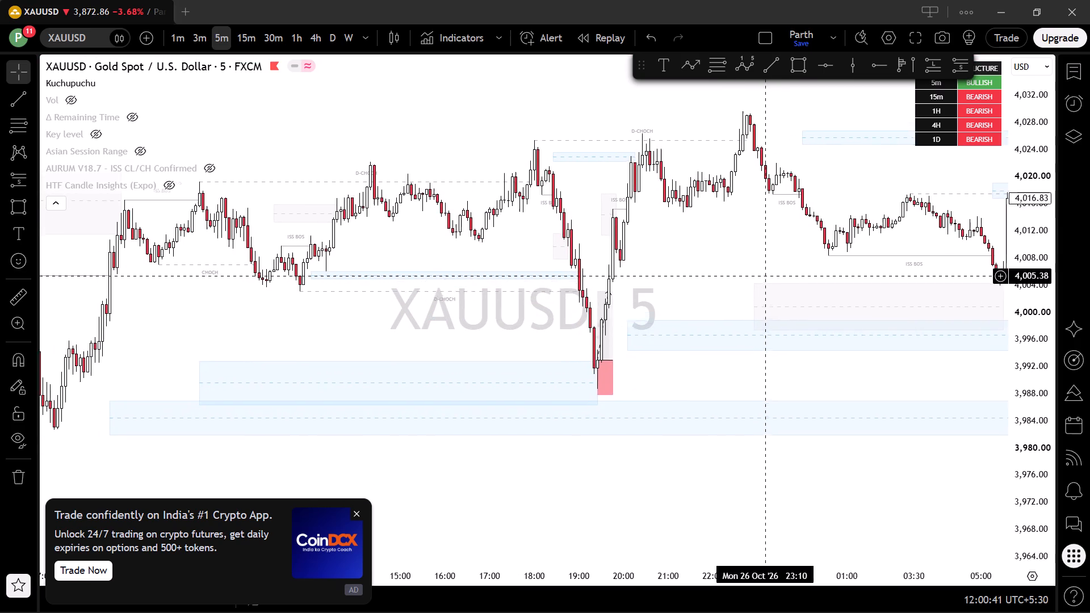
left_click_drag(772, 271, 769, 255)
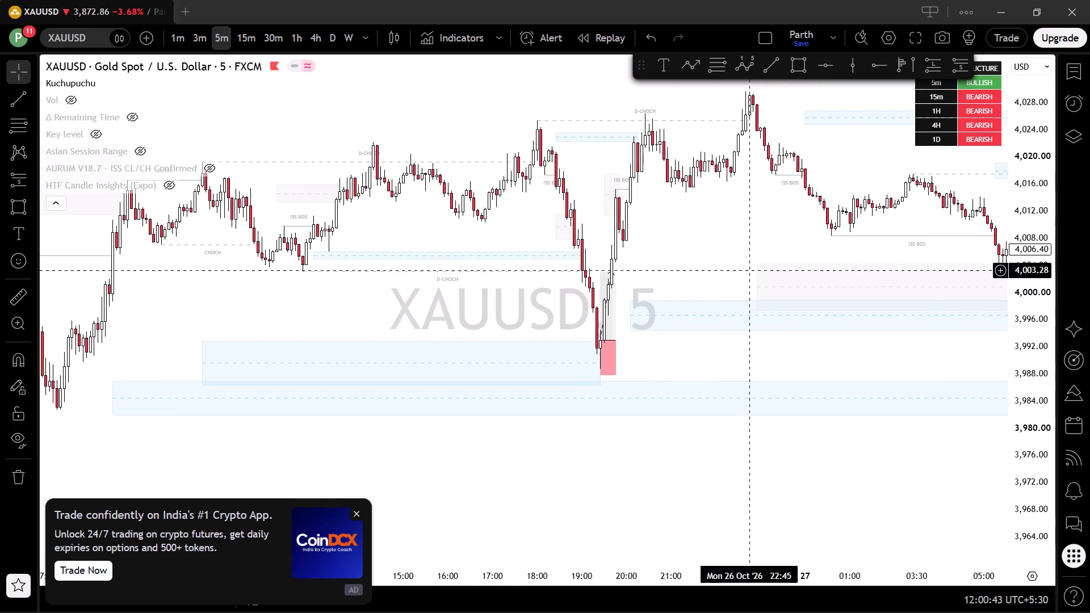
scroll(716, 285, "up", 2)
left_click_drag(663, 283, 708, 287)
scroll(678, 289, "up", 2)
left_click(484, 209)
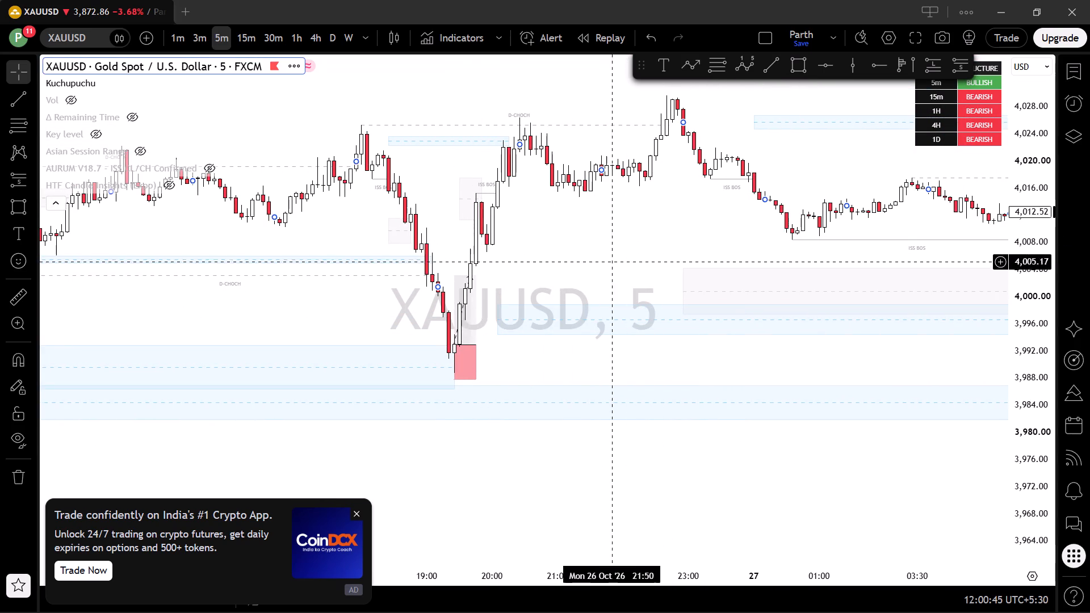
Switch to the AURUM journal and check the Oct 27 long's entry, exit and closing time.
key("alt+Tab")
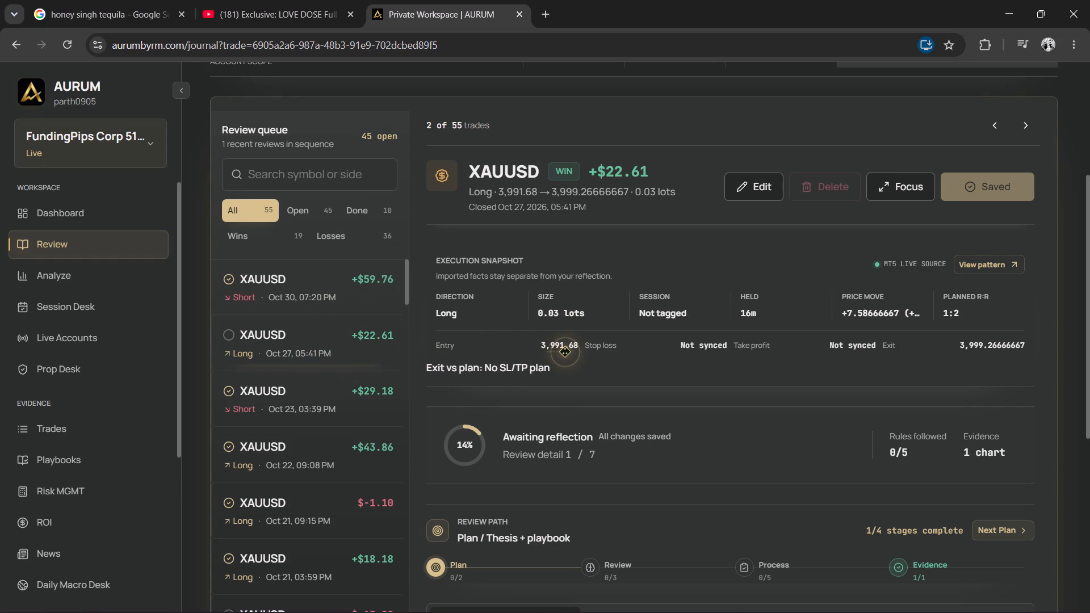
key("Tab")
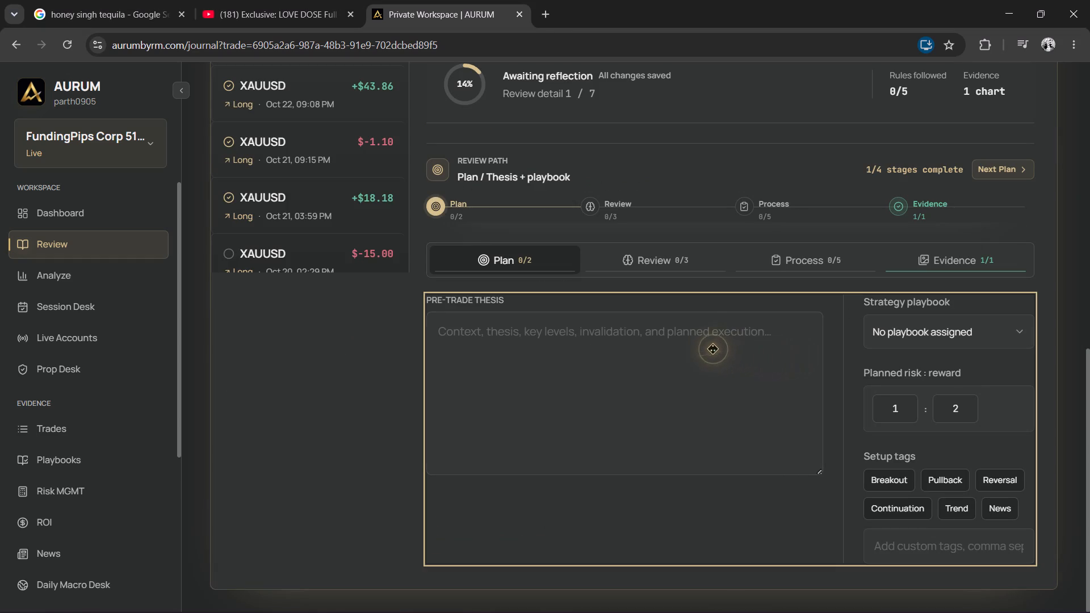
scroll(395, 350, "up", 4)
scroll(409, 344, "down", 1)
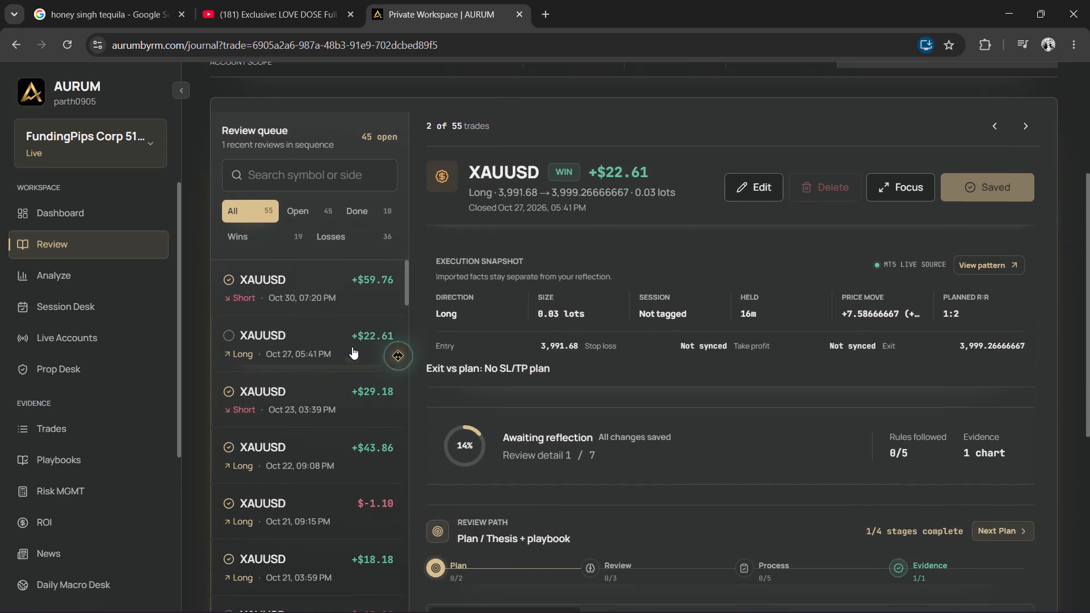
left_click(308, 328)
left_click(691, 422)
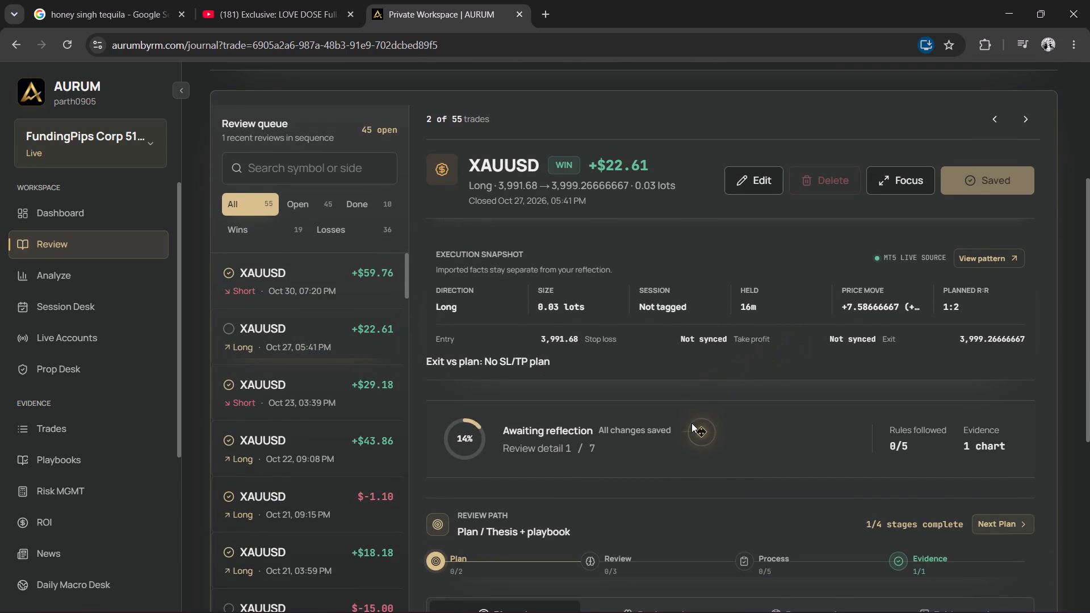
Return to TradingView, dismiss the advertisement, and examine XAUUSD from late October 26 through the October 27 afternoon.
key("alt+Tab")
left_click_drag(750, 288, 656, 308)
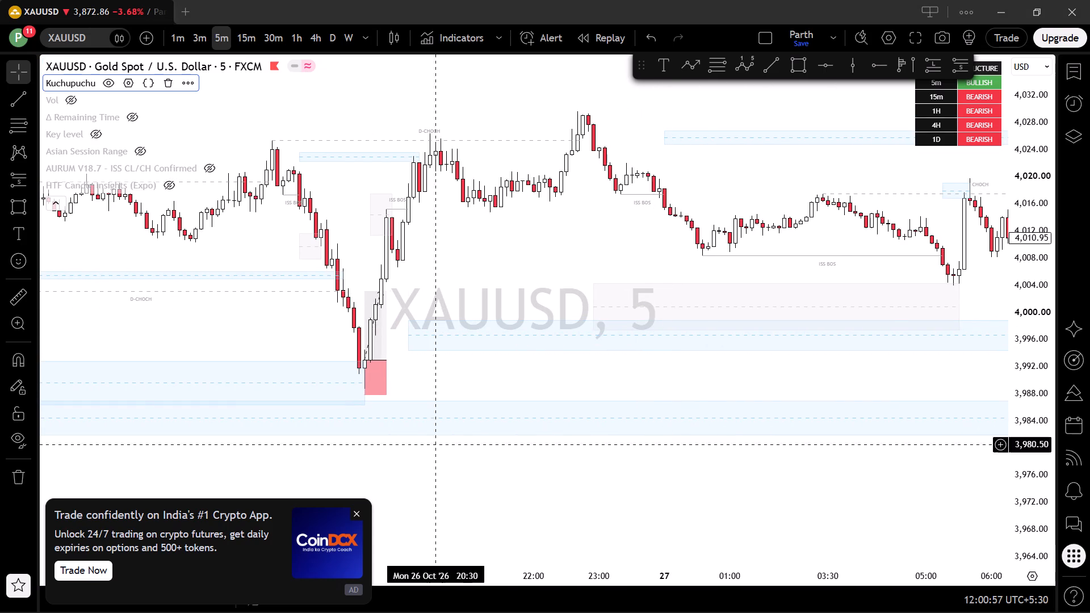
left_click(361, 513)
left_click_drag(764, 287, 393, 287)
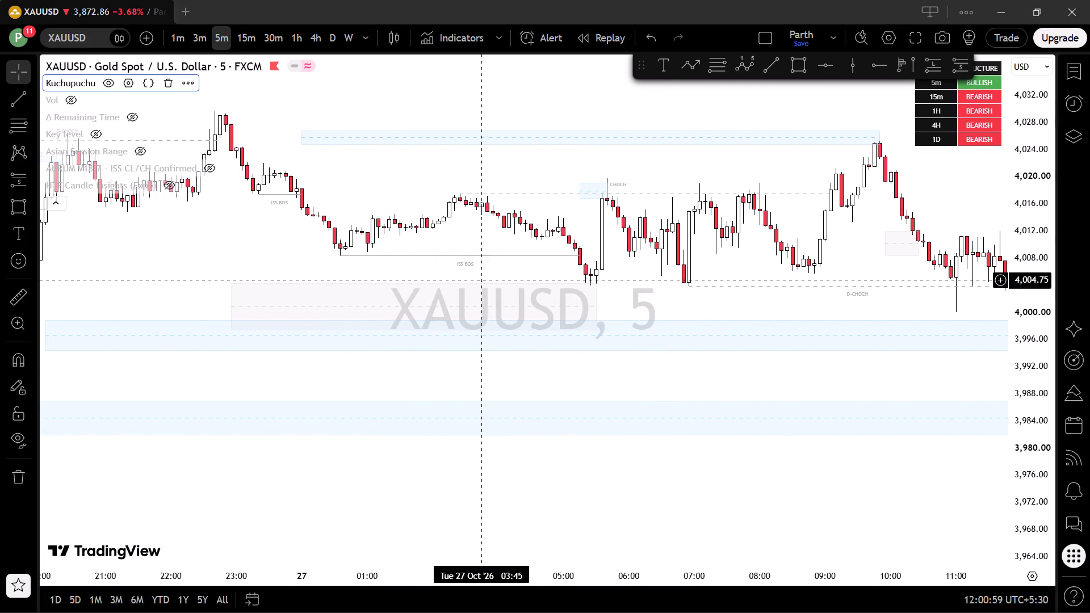
left_click_drag(772, 264, 392, 267)
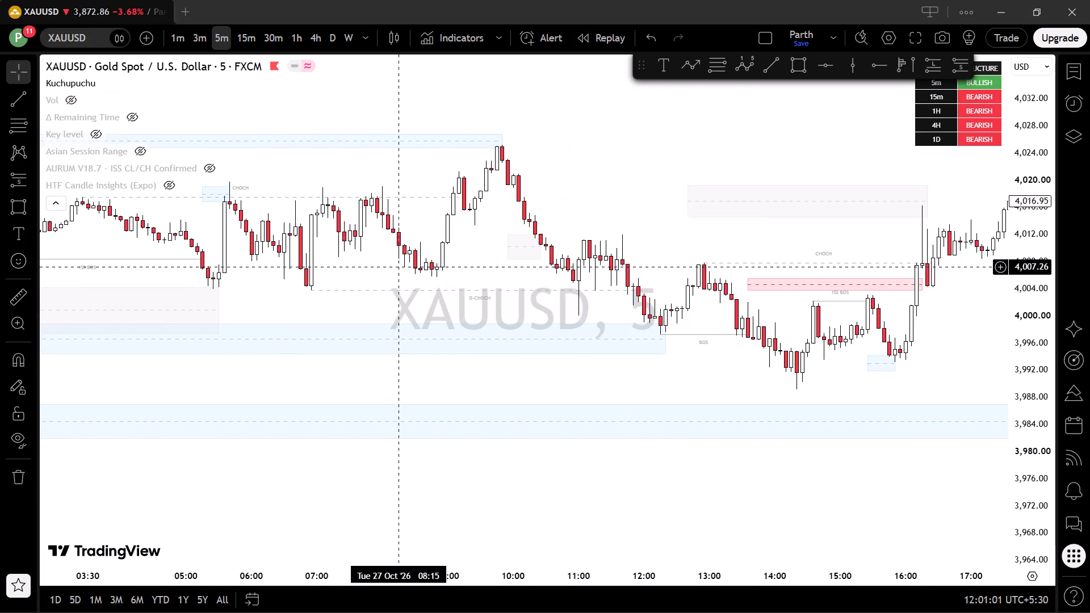
left_click_drag(392, 267, 391, 267)
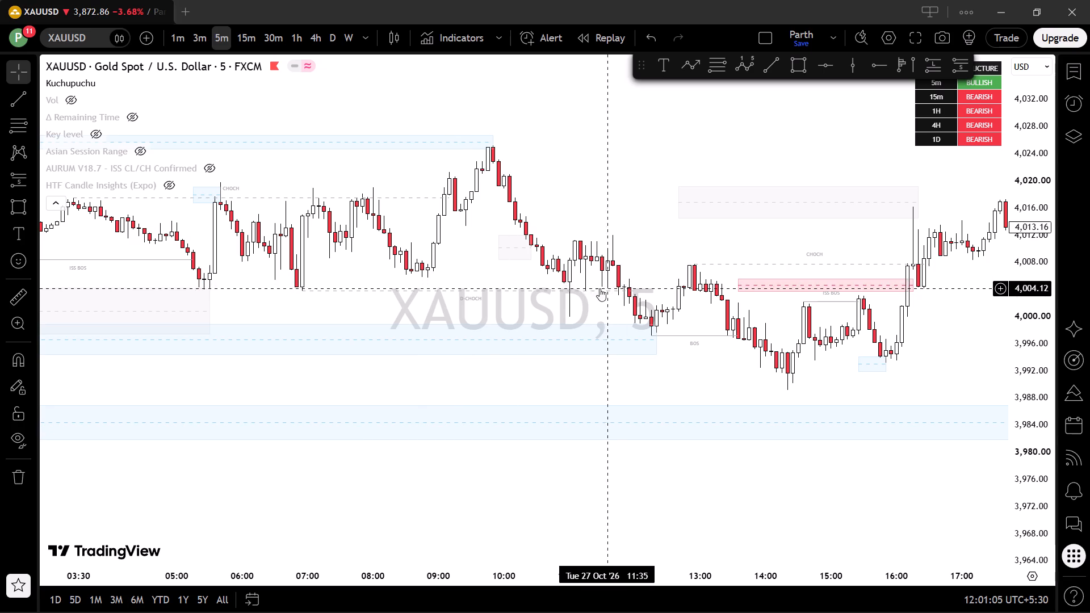
Compare the Oct 27 trade's details in AURUM with the TradingView chart, examining candles around the 17:40 closing time.
key("alt+Tab")
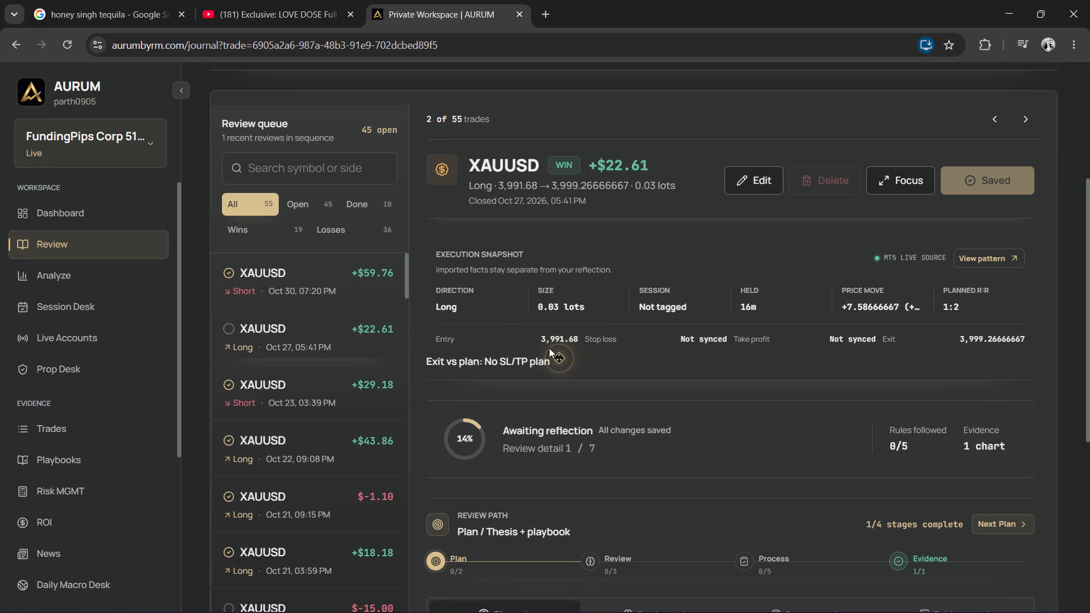
key("alt+Tab")
left_click_drag(666, 284, 398, 273)
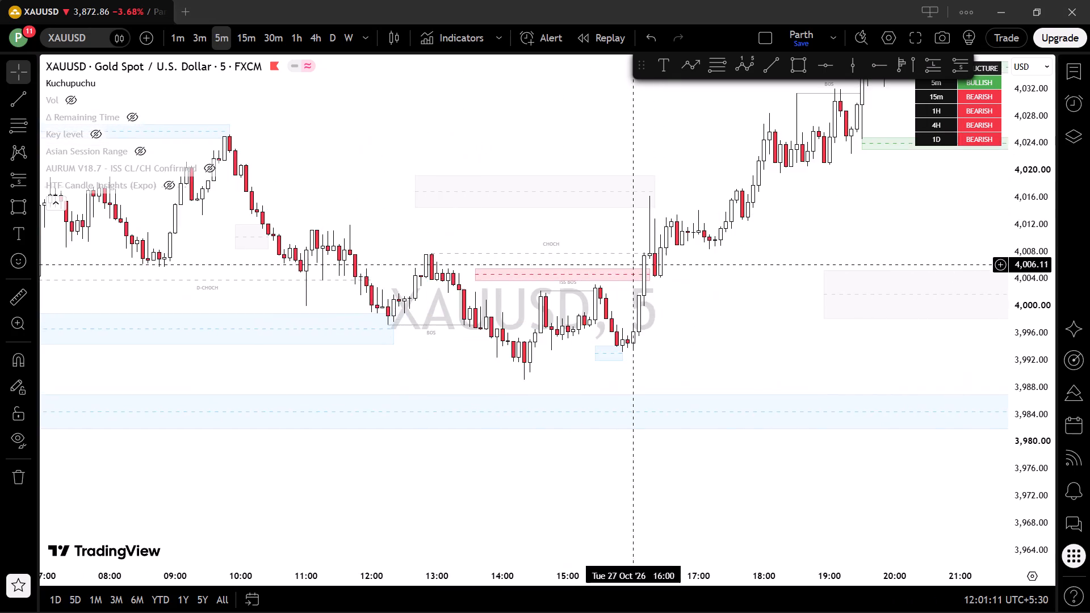
left_click_drag(746, 253, 511, 352)
left_click_drag(633, 279, 497, 434)
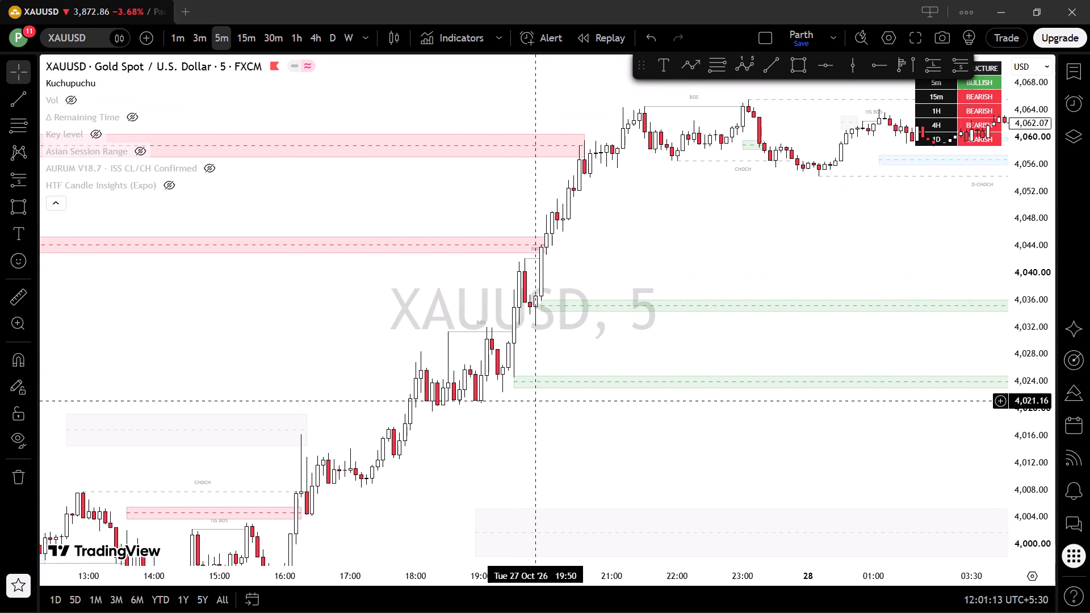
left_click_drag(446, 405, 634, 250)
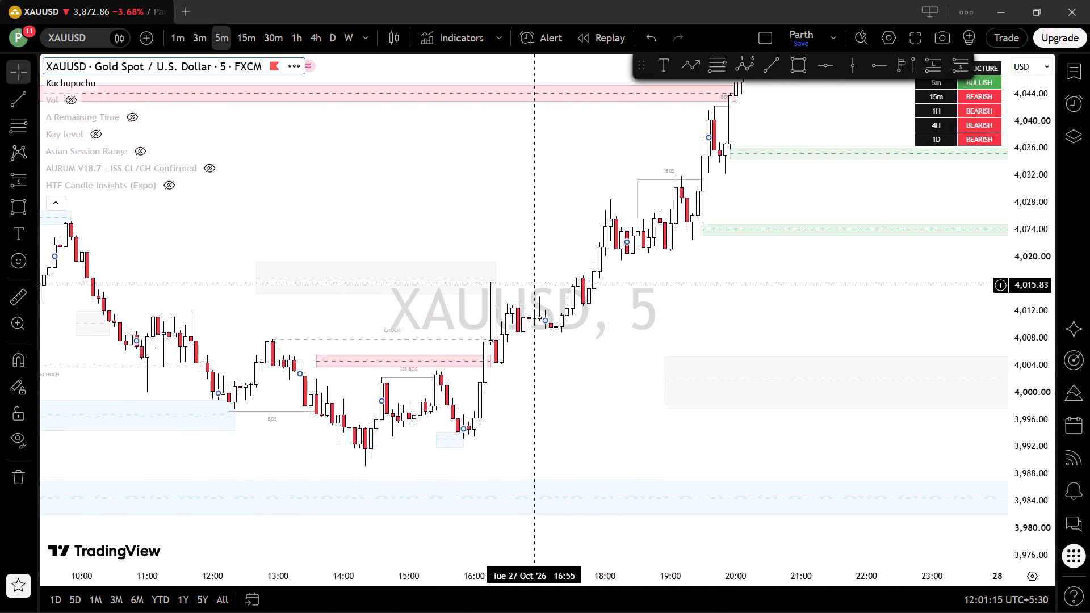
left_click_drag(520, 290, 592, 264)
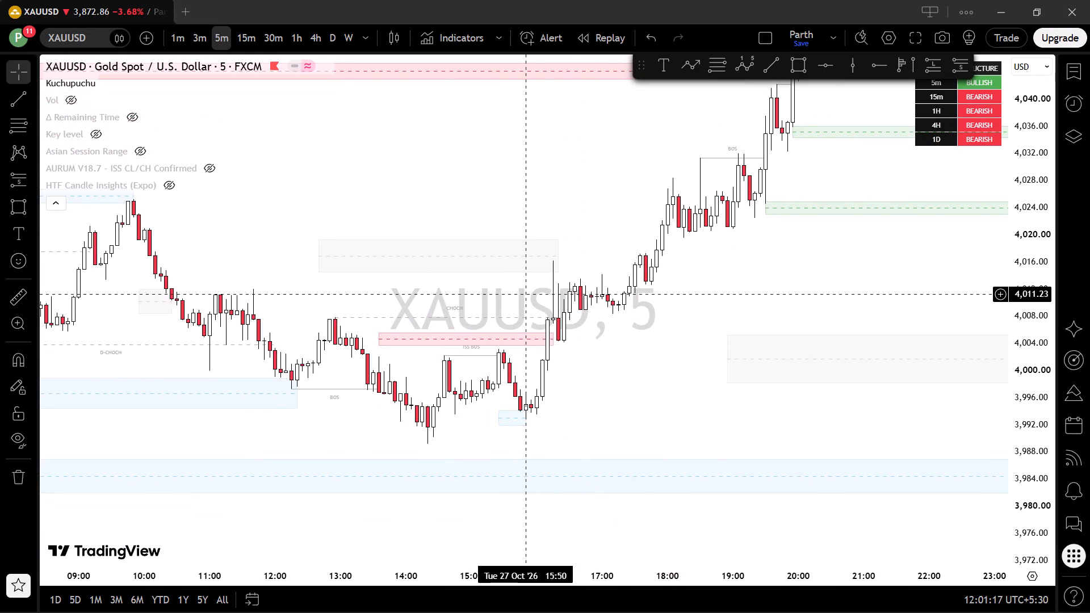
left_click_drag(608, 280, 590, 310)
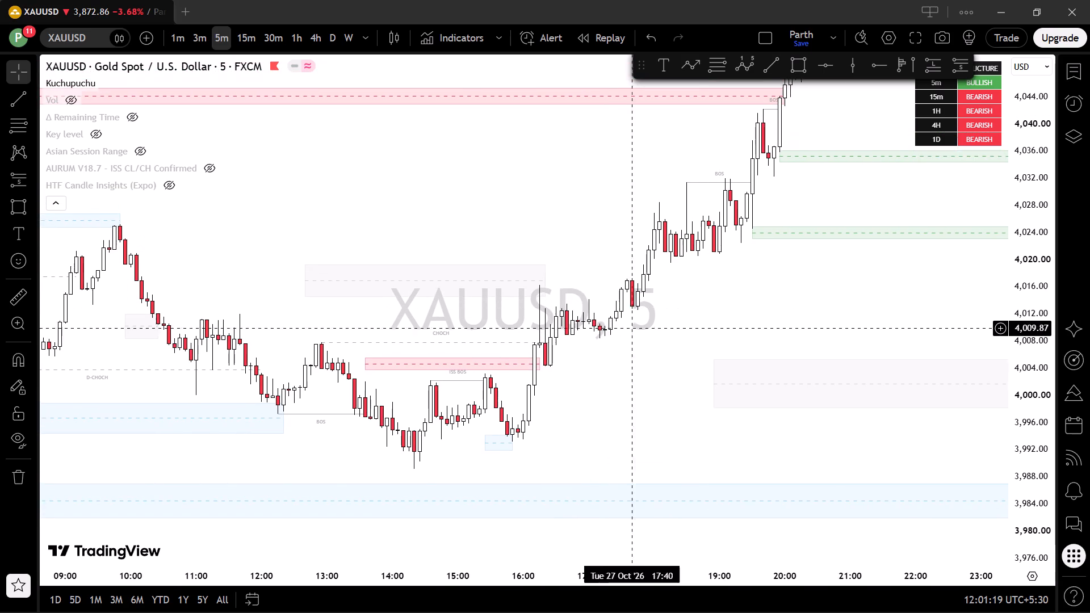
left_click_drag(1033, 397, 992, 244)
left_click_drag(816, 270, 775, 296)
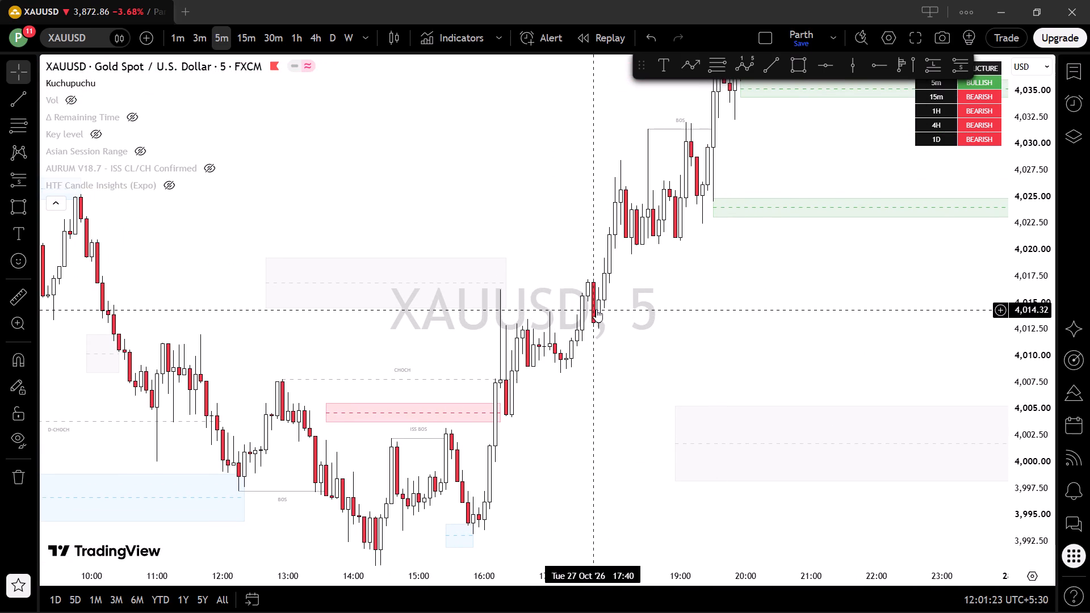
left_click_drag(599, 309, 565, 375)
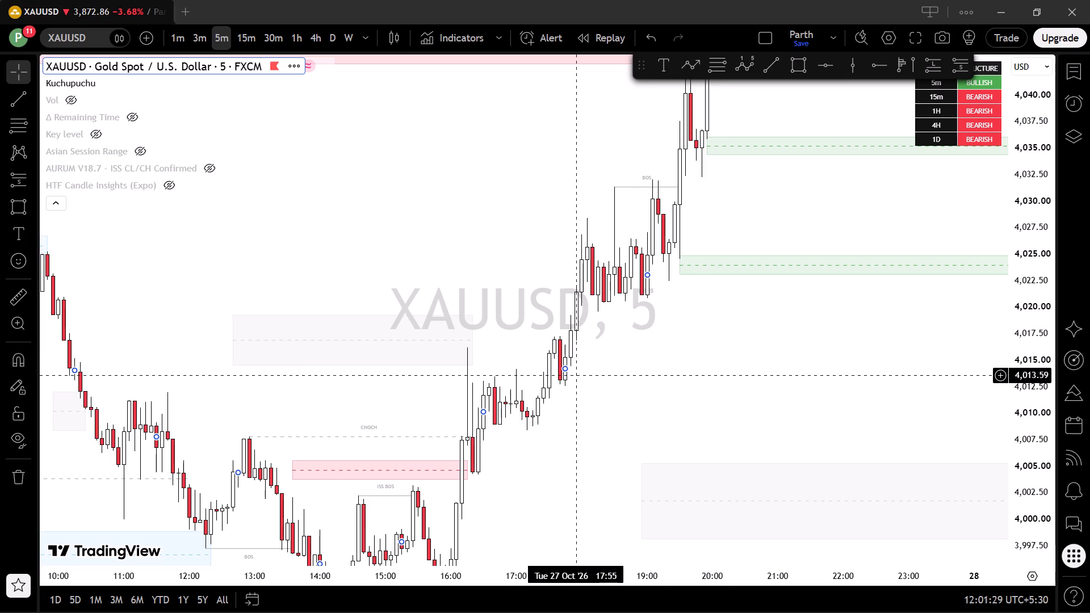
left_click_drag(562, 377, 585, 327)
scroll(576, 342, "up", 1)
key("alt+Tab")
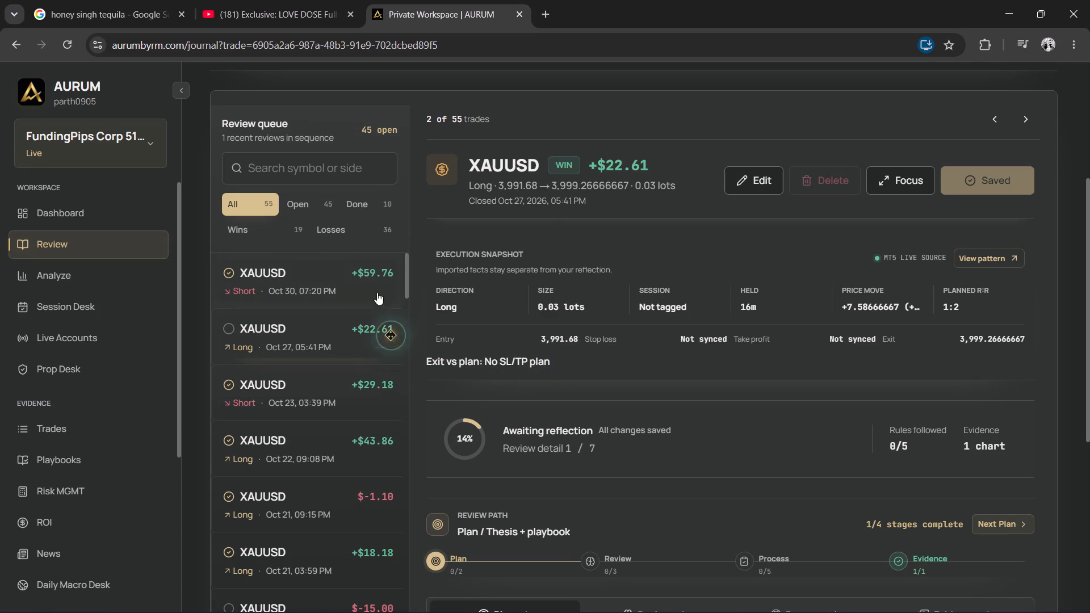
key("alt+Tab")
scroll(526, 360, "down", 2)
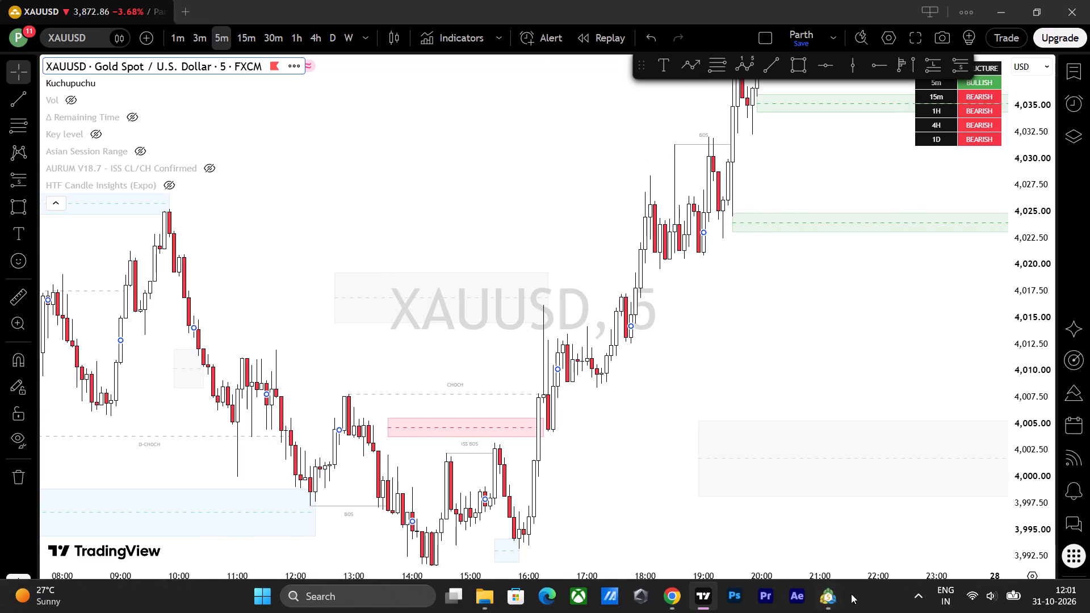
Switch to MetaTrader 5, show the account's trade history, and select the October 27 XAUUSD buy opened at 11:55:05.
left_click(829, 596)
left_click(101, 590)
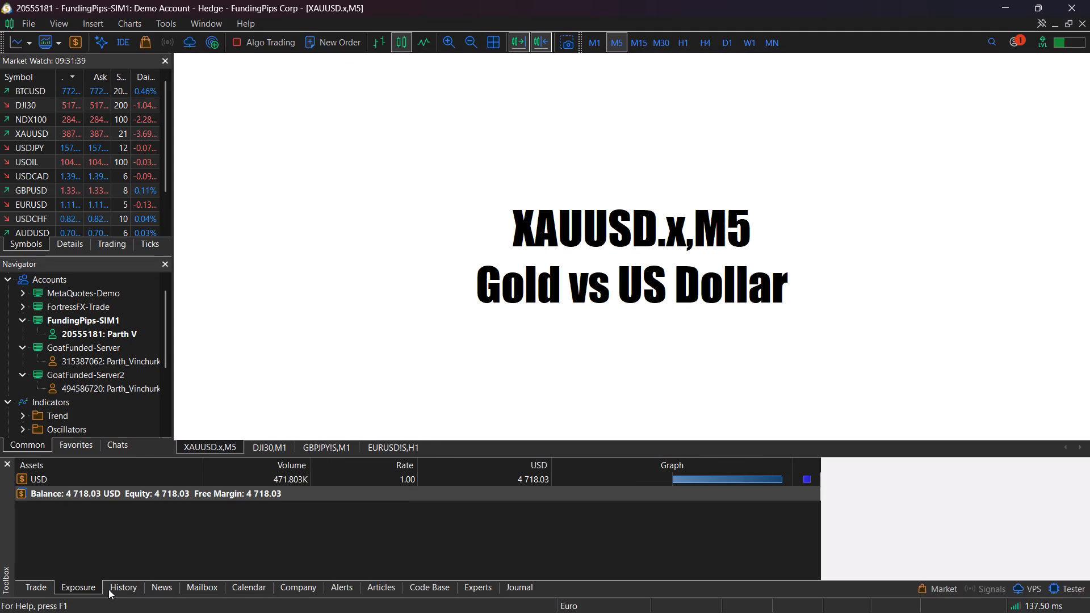
left_click(118, 587)
triple_click(126, 591)
triple_click(128, 591)
triple_click(128, 591)
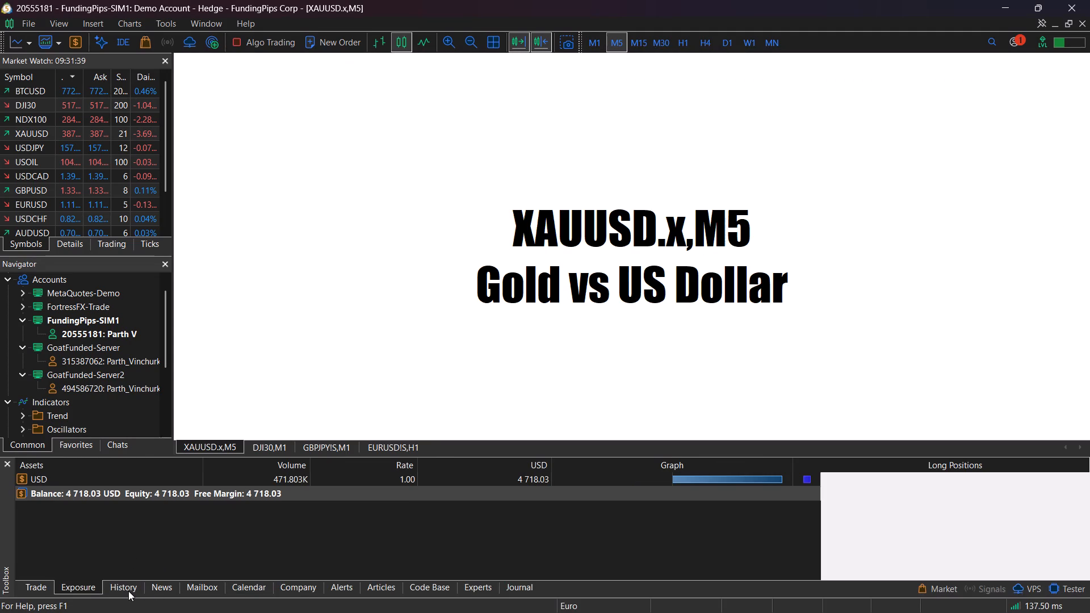
left_click(128, 591)
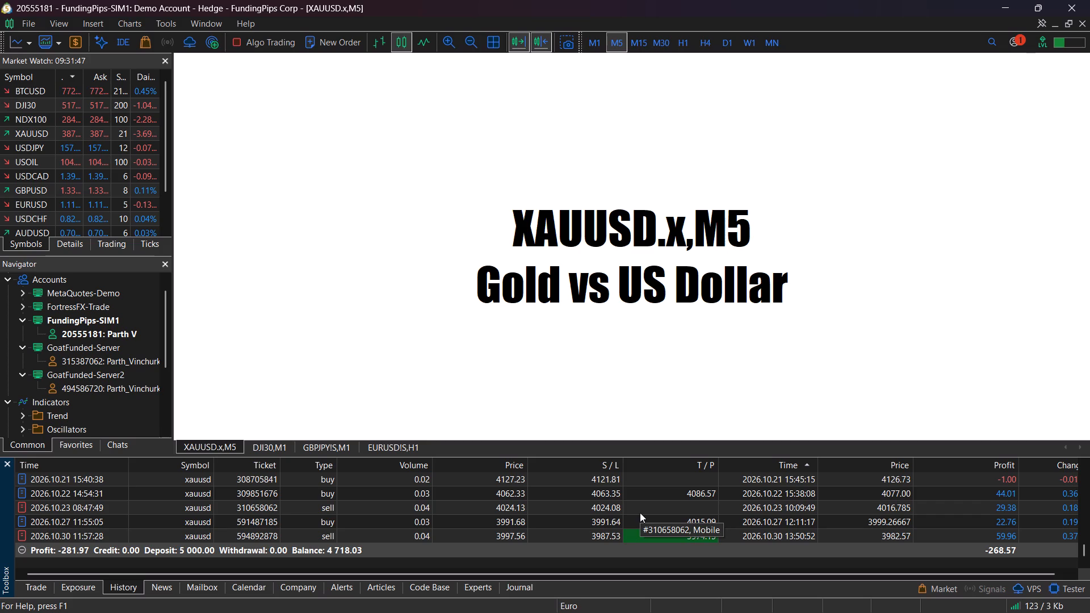
left_click(129, 525)
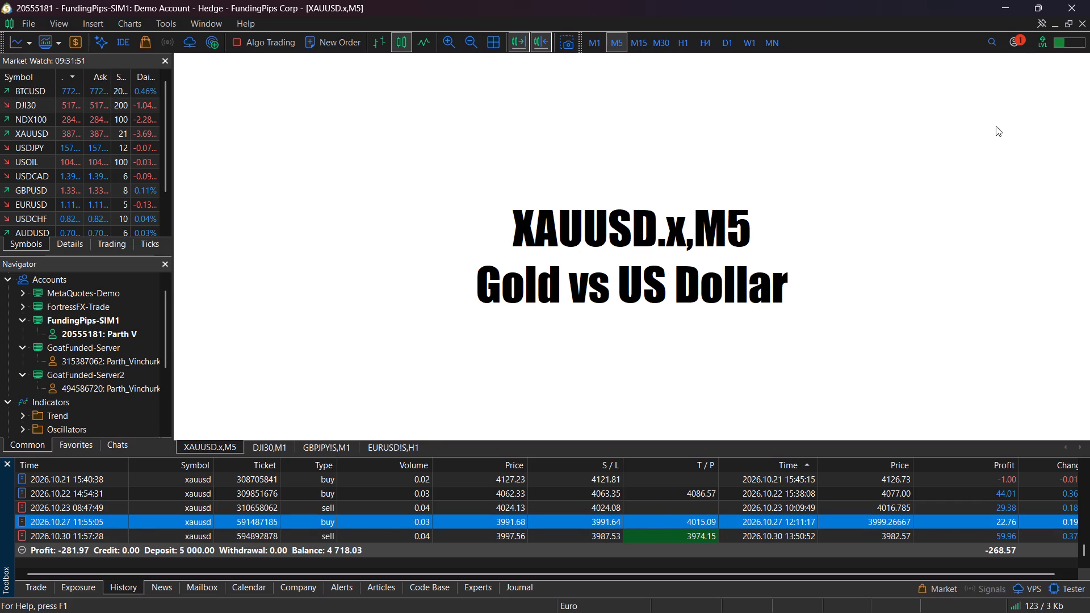
Load XAUUSD from the Market Watch into the empty M5 chart window and turn off automatic chart scrolling.
scroll(88, 221, "down", 4)
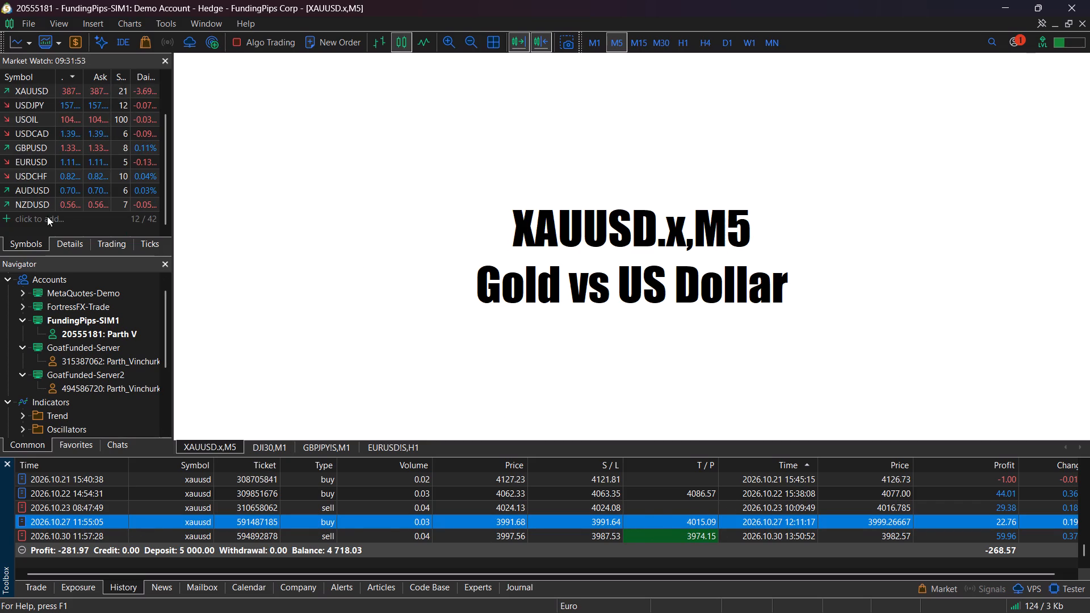
scroll(39, 211, "up", 5)
left_click_drag(28, 133, 313, 142)
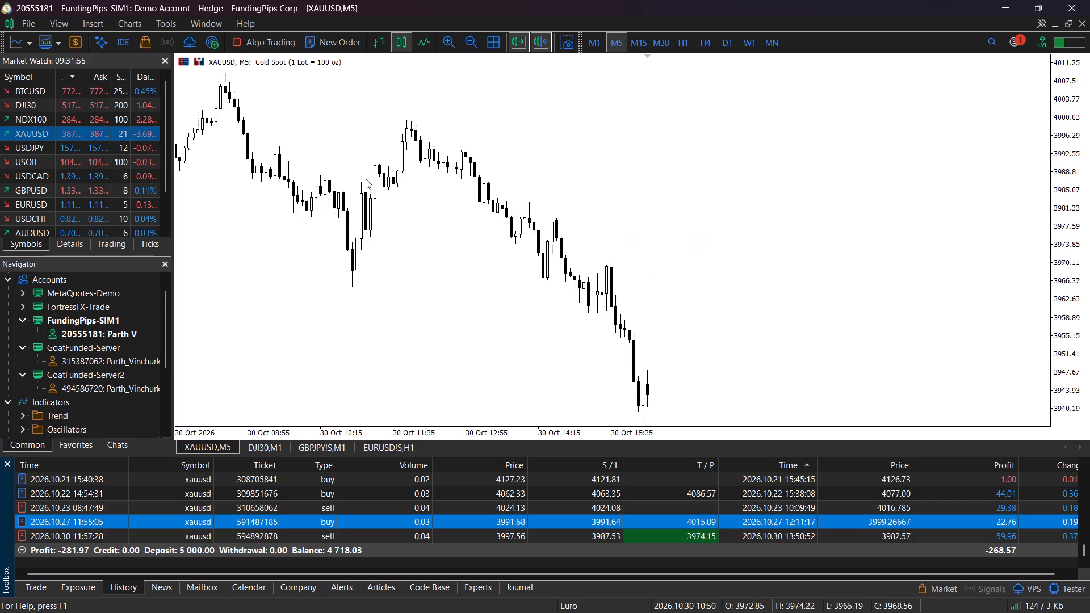
scroll(568, 289, "down", 3)
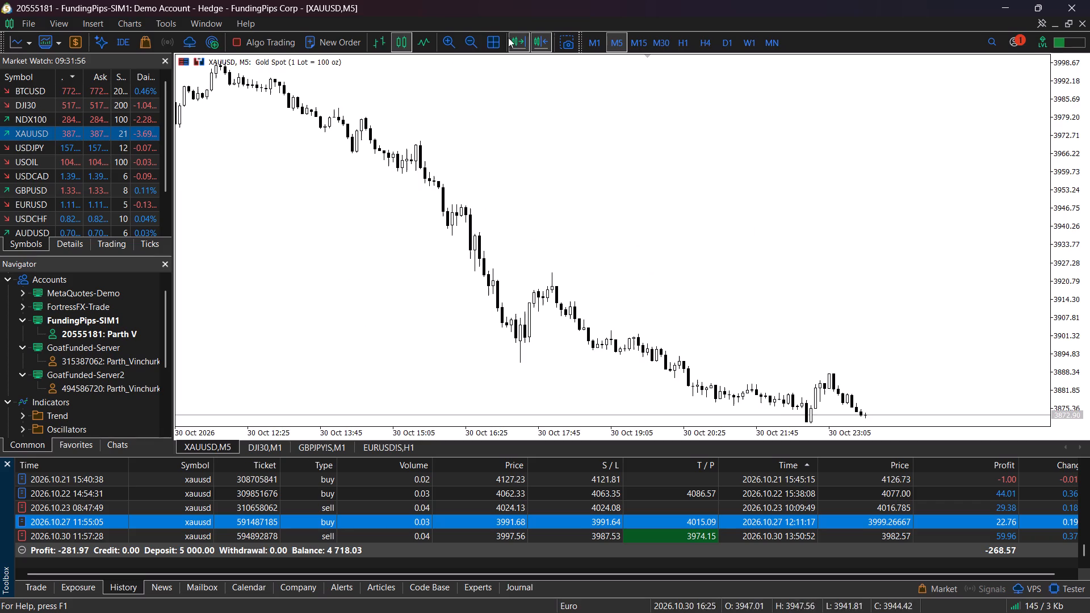
left_click(519, 41)
Review XAUUSD M5 price history backward from October 30 to the October 26–27 sessions.
left_click_drag(421, 245, 530, 246)
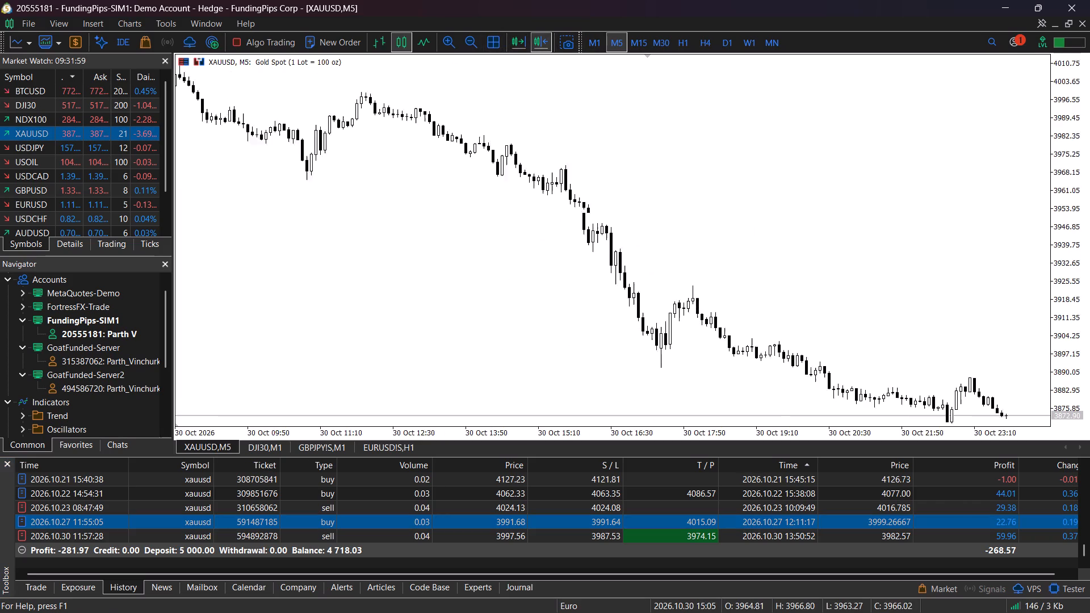
left_click_drag(530, 246, 919, 228)
left_click_drag(572, 242, 1089, 195)
left_click_drag(529, 232, 1019, 197)
left_click_drag(500, 232, 835, 223)
left_click_drag(497, 238, 993, 219)
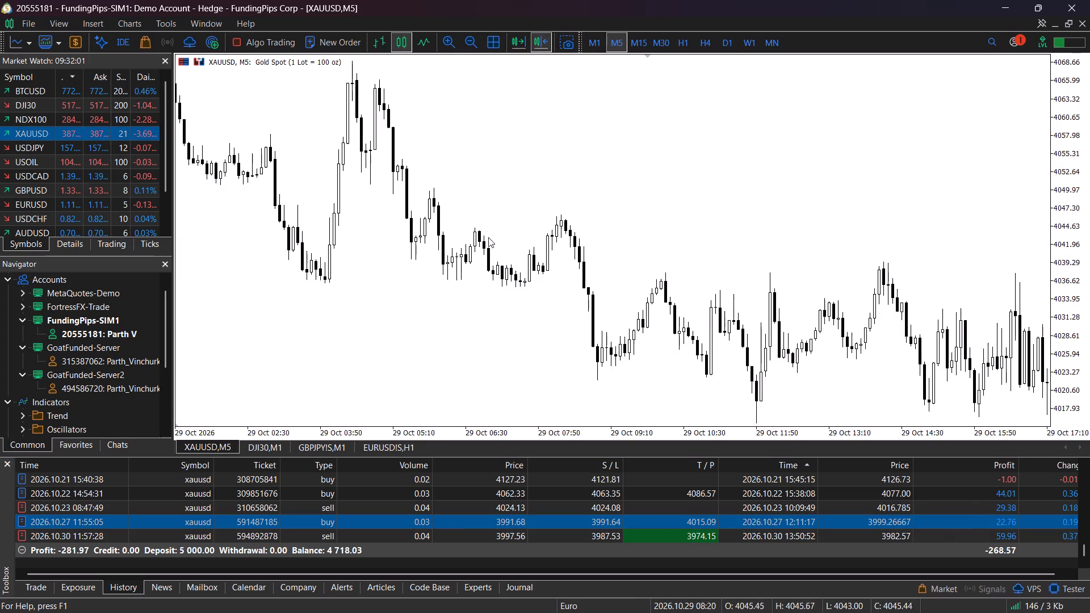
left_click_drag(484, 240, 907, 212)
left_click_drag(484, 239, 930, 180)
left_click_drag(462, 232, 760, 203)
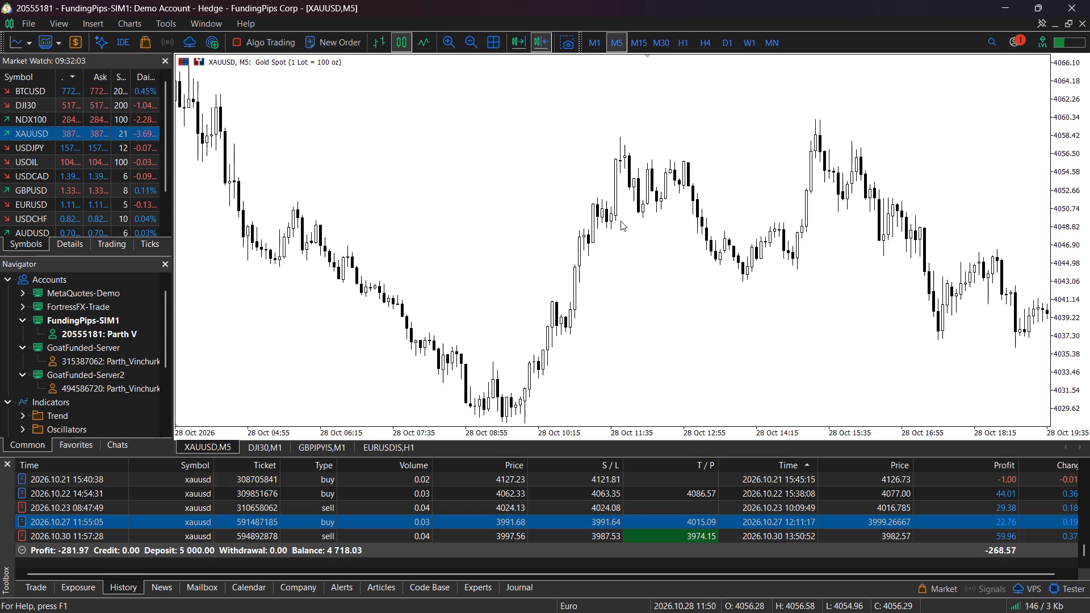
left_click_drag(526, 247, 590, 236)
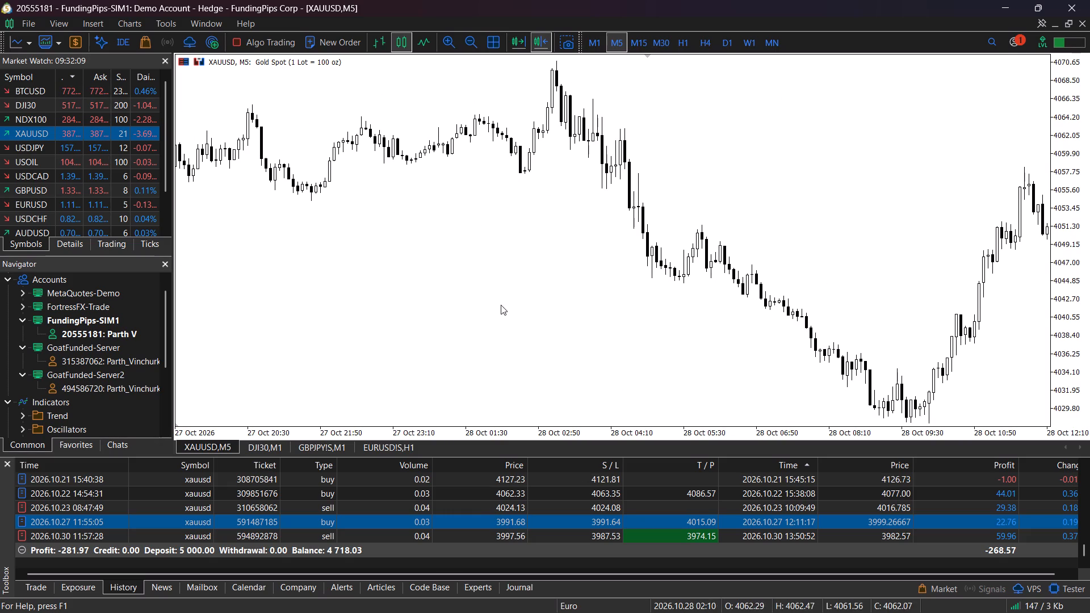
left_click_drag(505, 276, 1089, 251)
left_click_drag(478, 267, 786, 200)
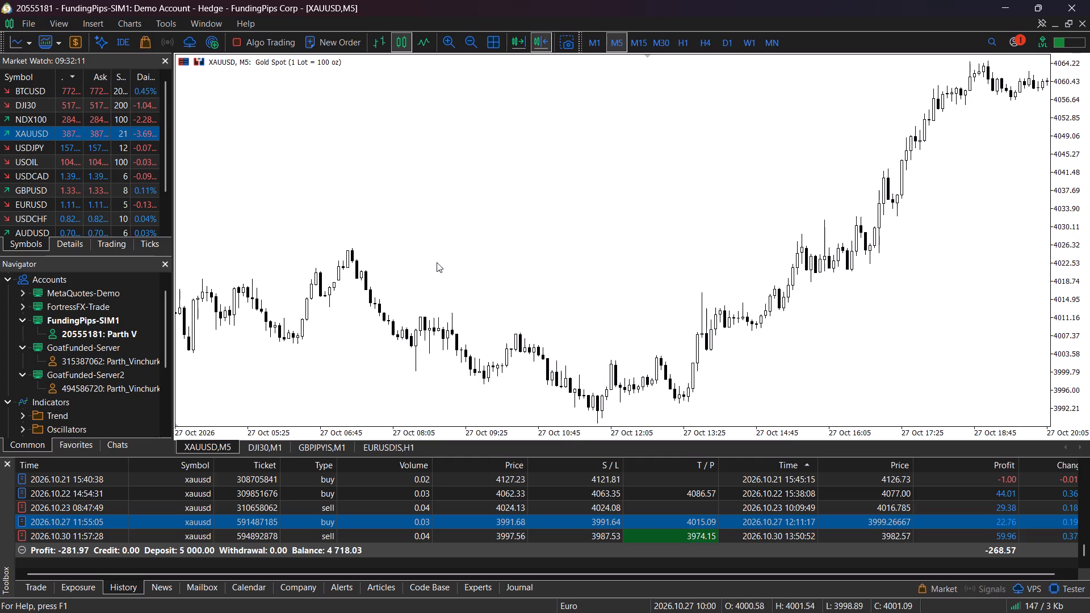
left_click_drag(420, 268, 645, 248)
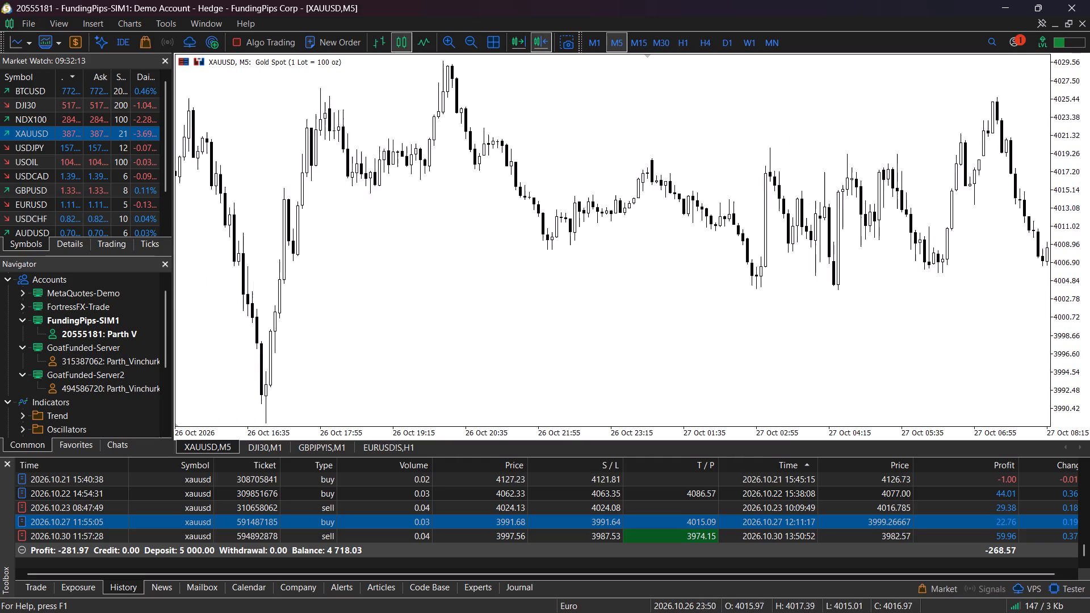
left_click_drag(645, 248, 659, 246)
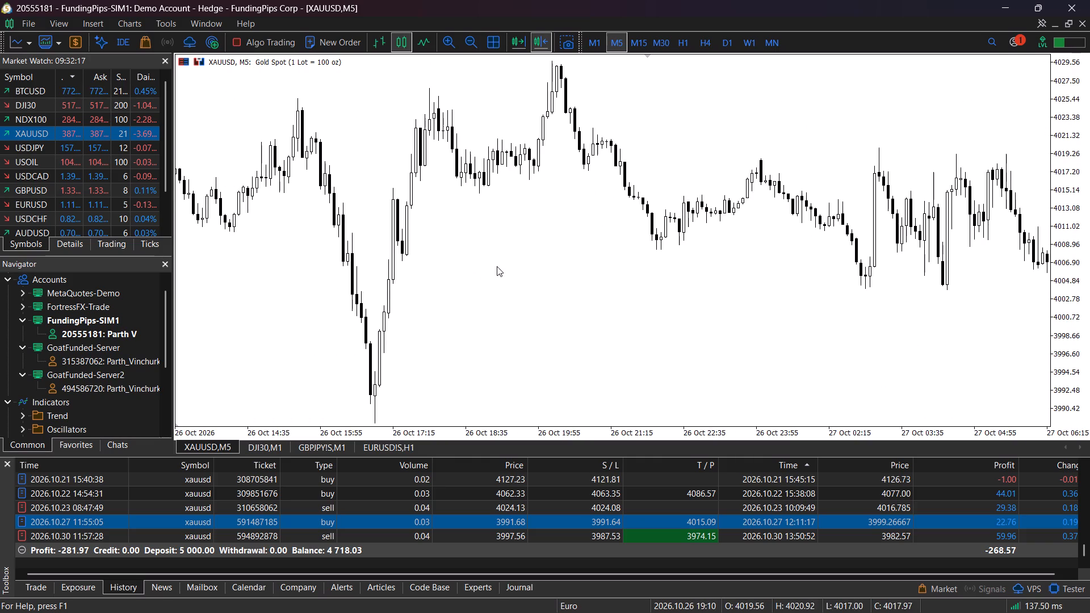
Examine the October 27 XAUUSD M5 price action around the trade's 11:55 entry and the following rally.
left_click_drag(911, 249, 771, 253)
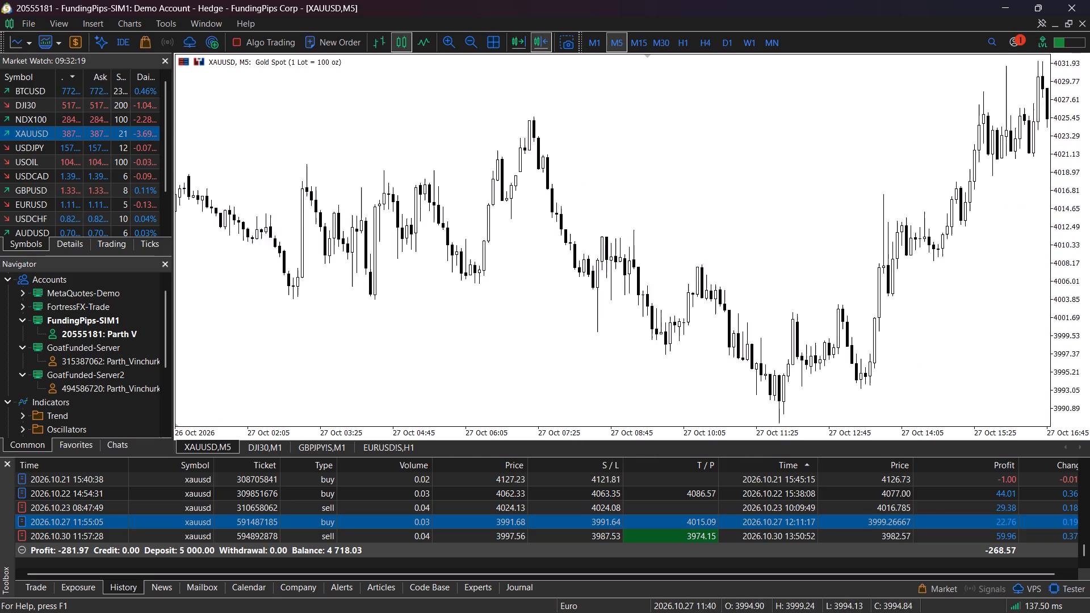
left_click_drag(771, 253, 751, 253)
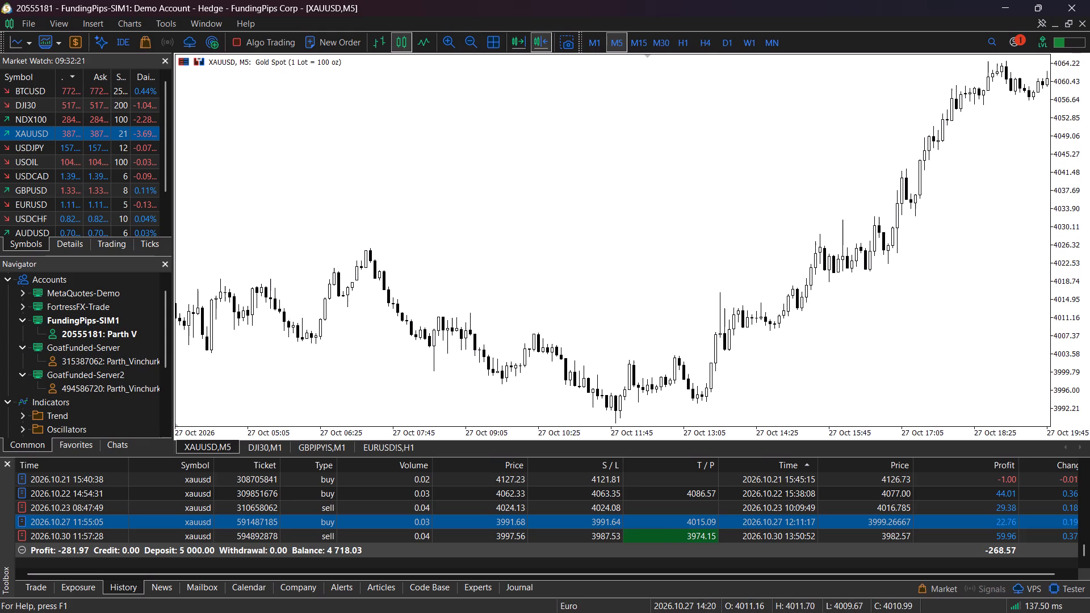
left_click_drag(751, 253, 714, 253)
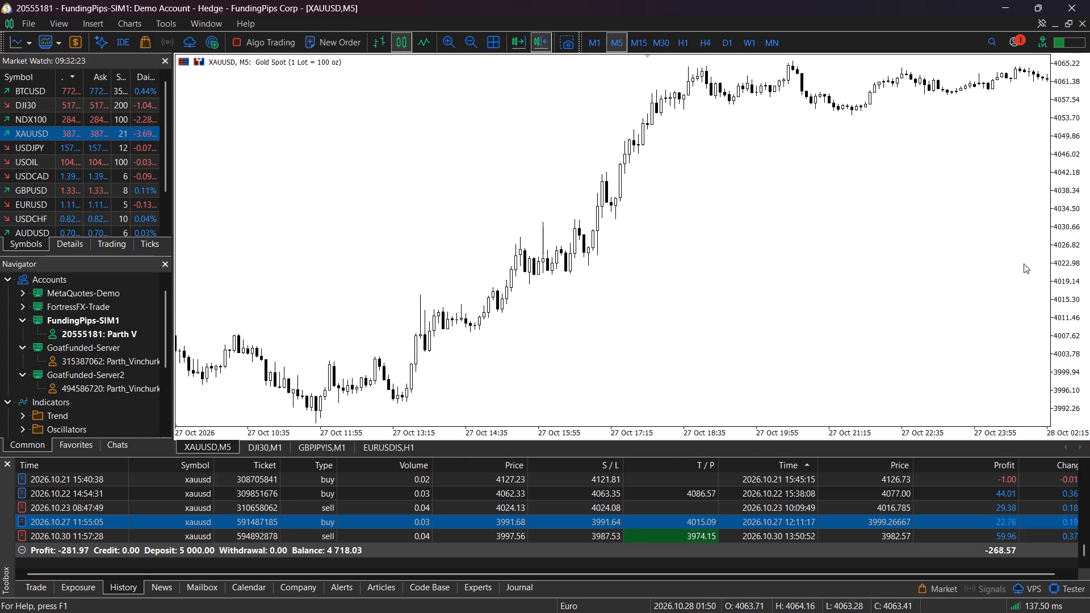
left_click_drag(1068, 289, 1059, 249)
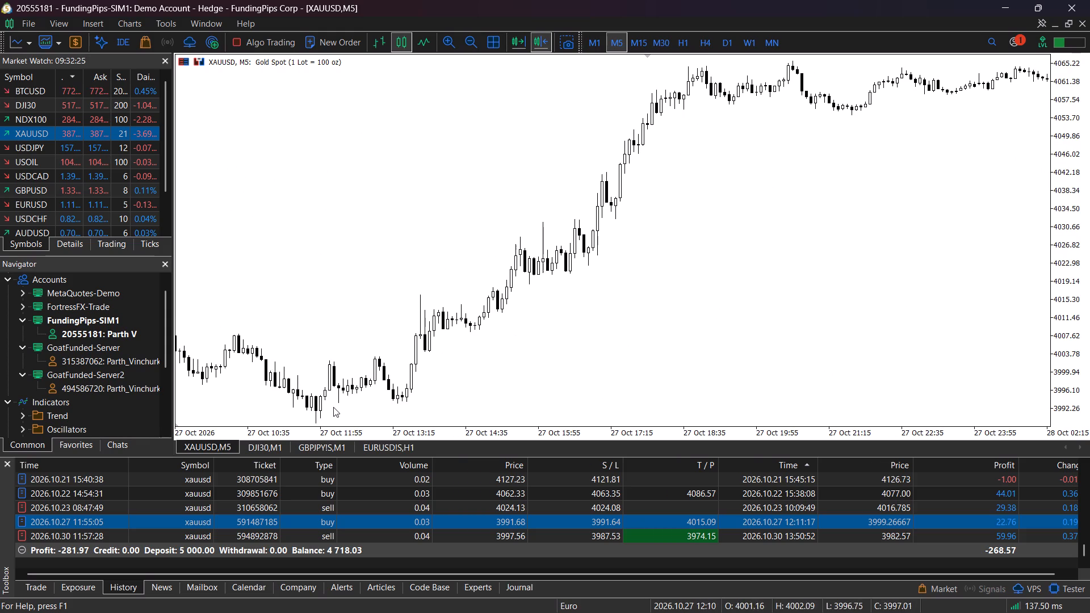
left_click_drag(324, 410, 328, 402)
left_click_drag(735, 264, 687, 274)
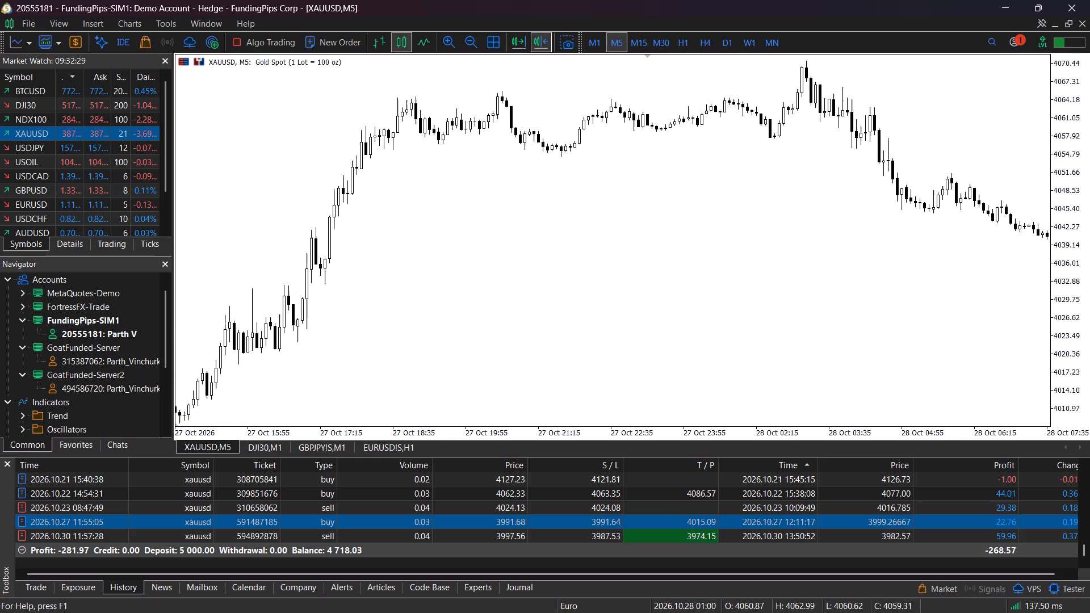
left_click_drag(687, 274, 648, 279)
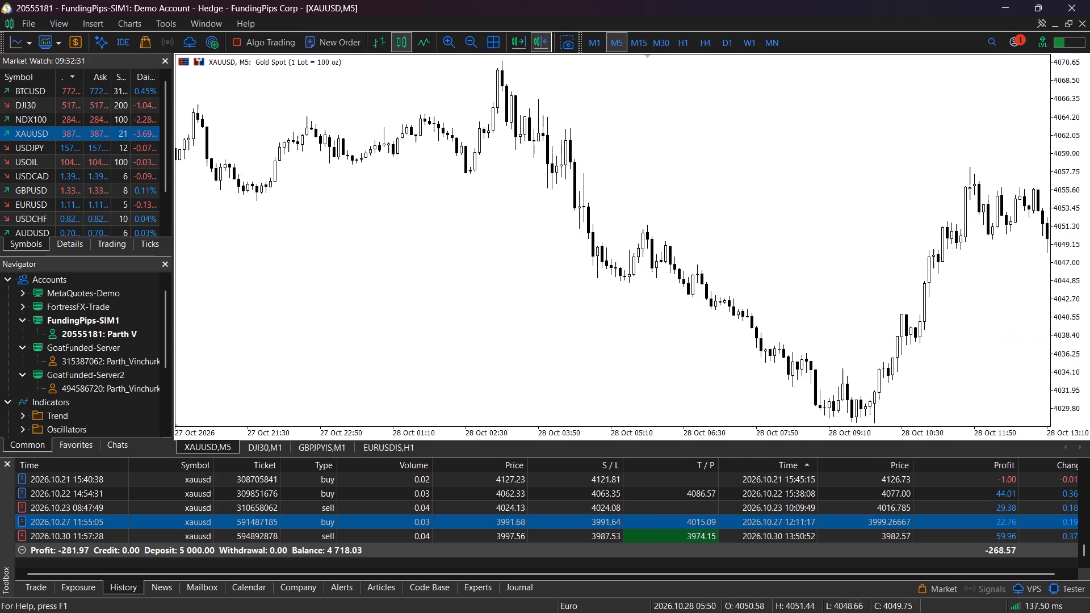
left_click_drag(648, 279, 642, 280)
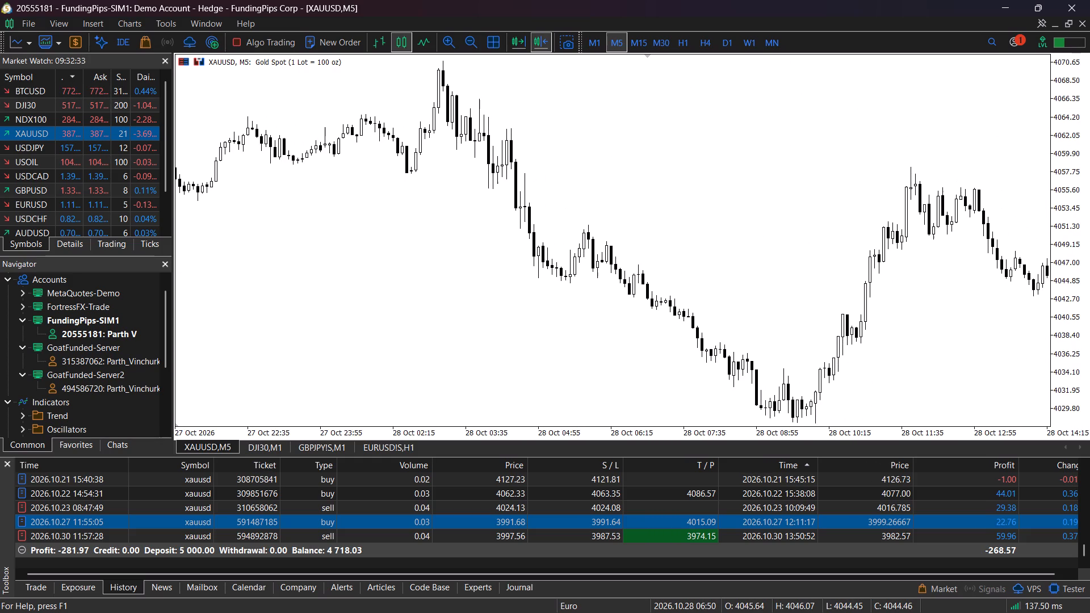
left_click_drag(642, 280, 848, 274)
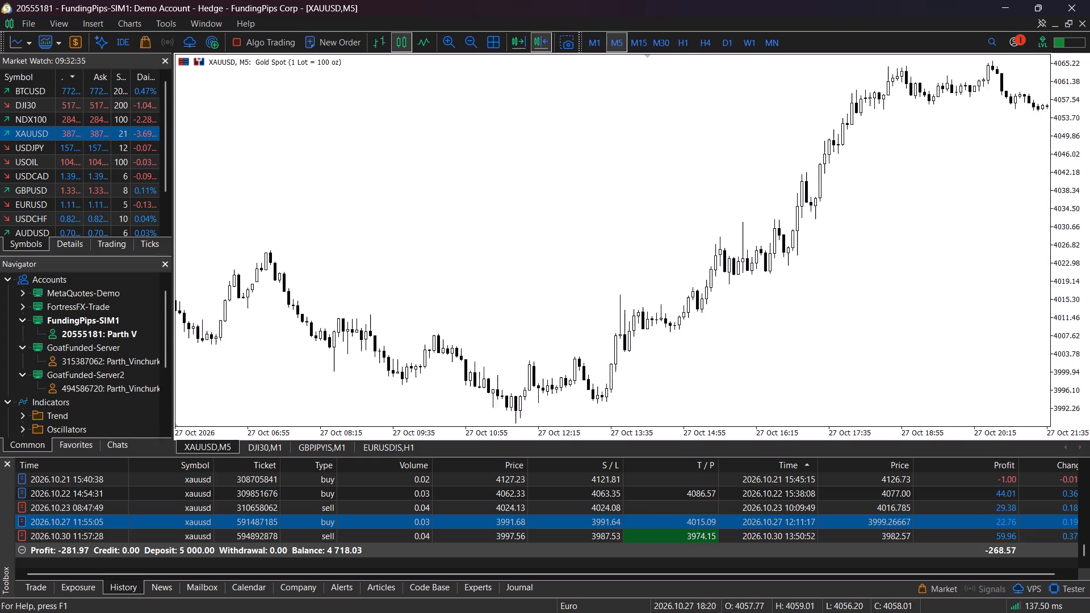
left_click_drag(848, 274, 862, 272)
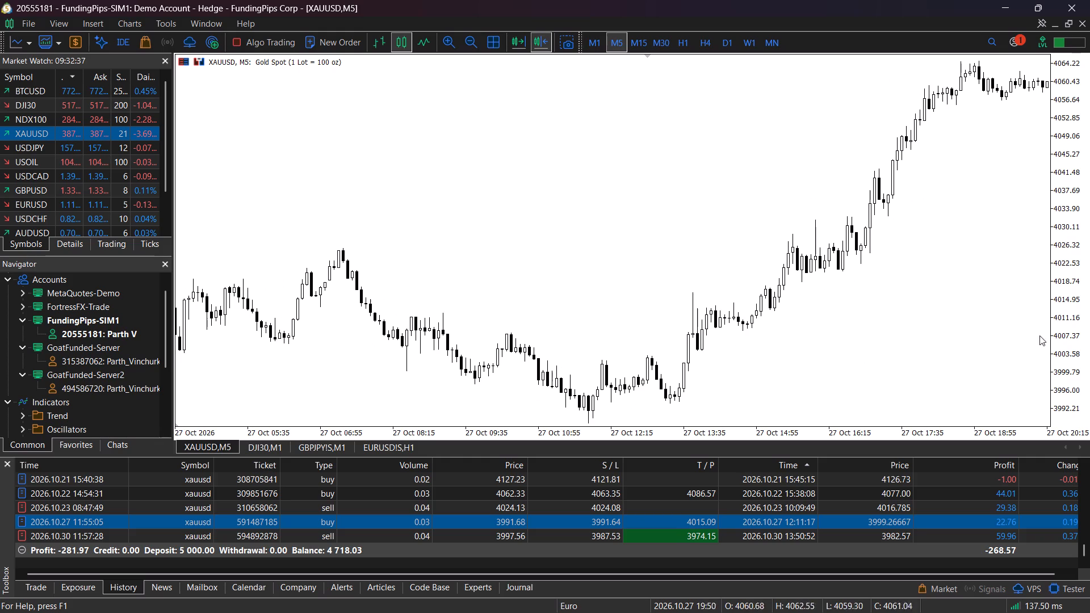
left_click_drag(1070, 364, 1084, 202)
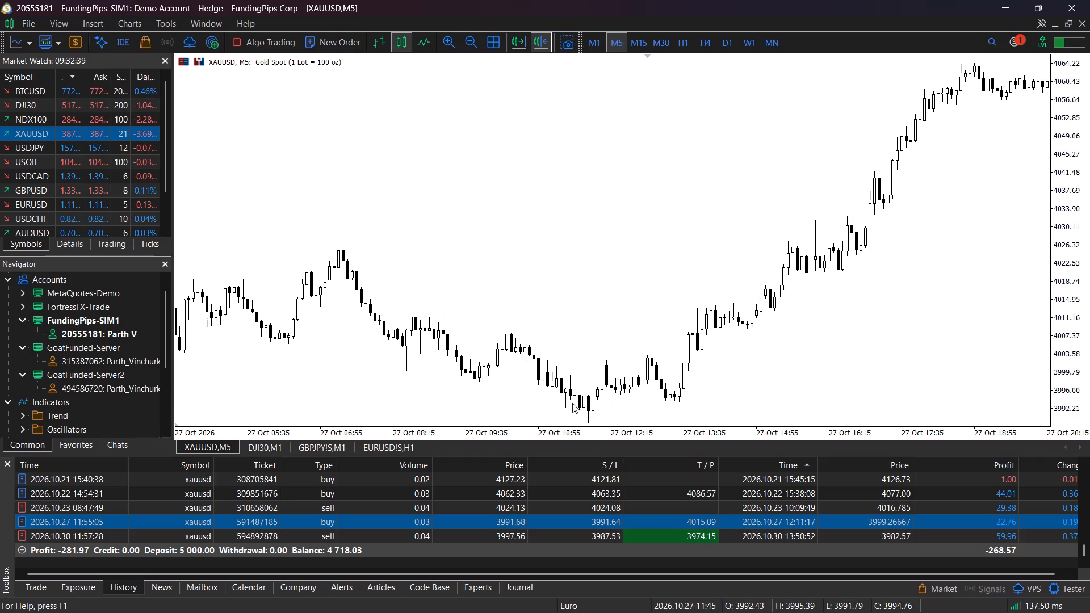
Compare the October 26 and 27 XAUUSD lows and locate the 11:55 entry candle on October 27.
scroll(595, 385, "down", 8)
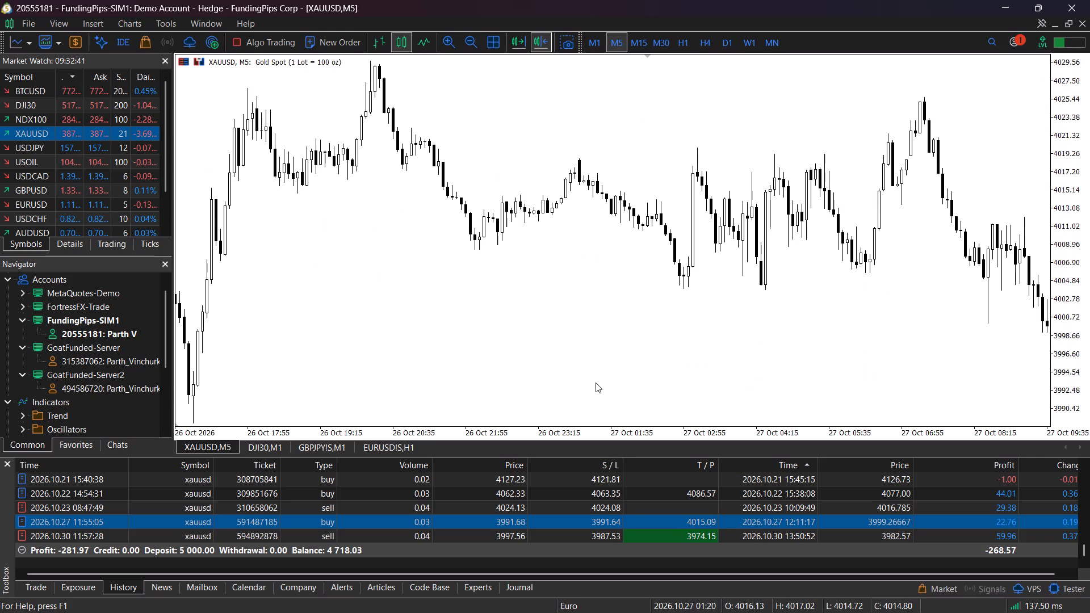
scroll(596, 383, "down", 9)
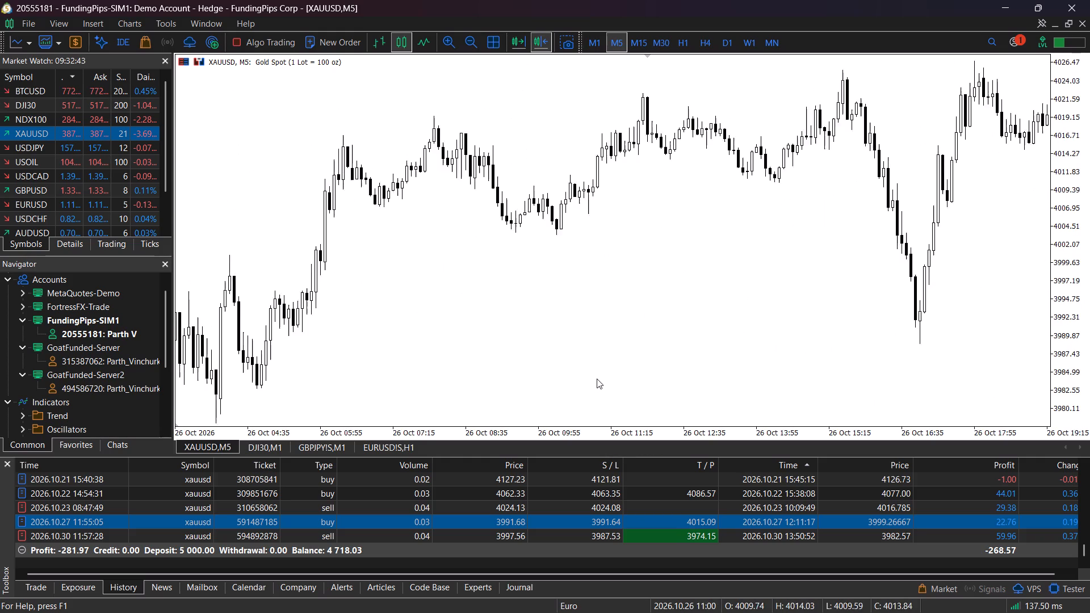
scroll(597, 379, "down", 2)
scroll(597, 379, "up", 16)
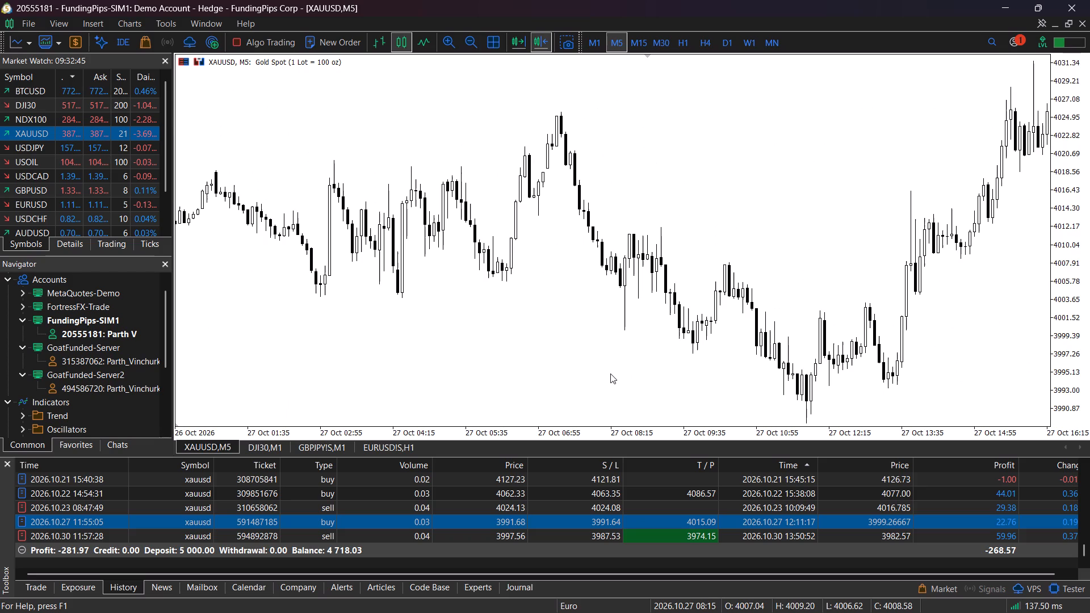
scroll(610, 373, "up", 4)
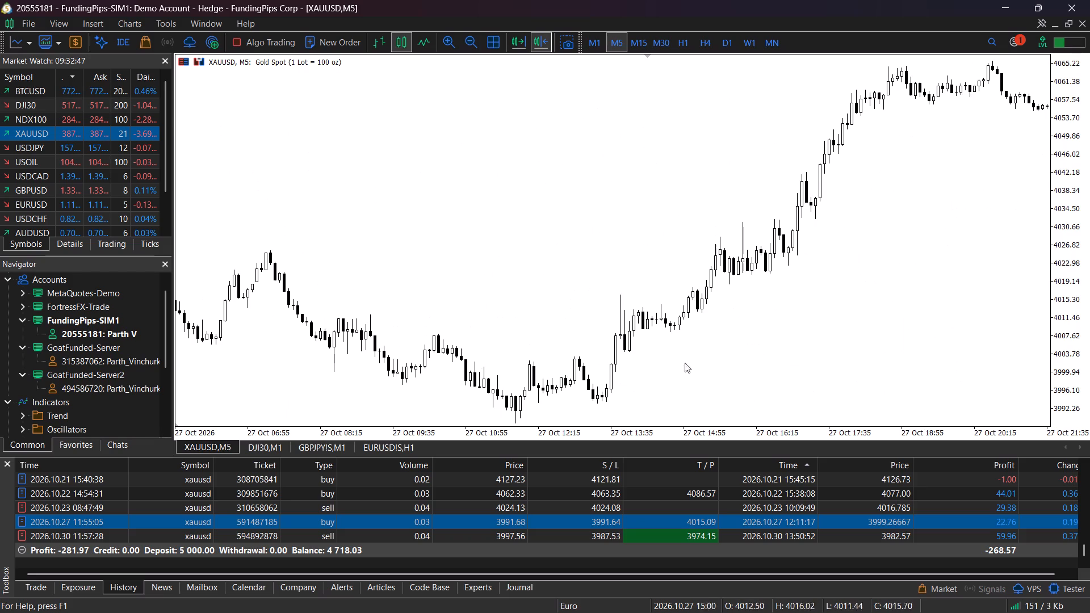
scroll(632, 366, "down", 1)
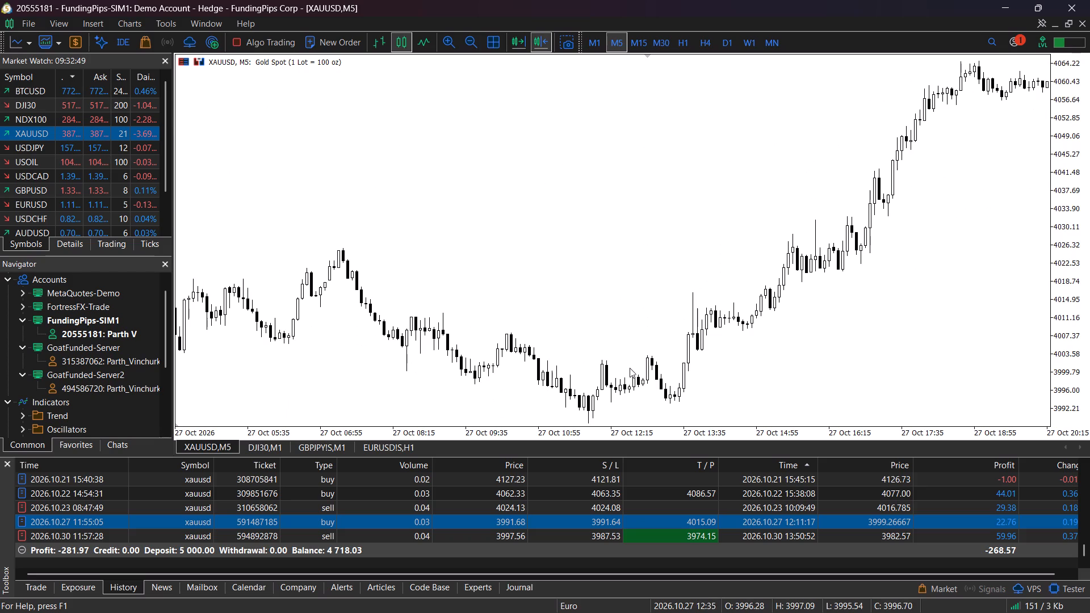
left_click(593, 408)
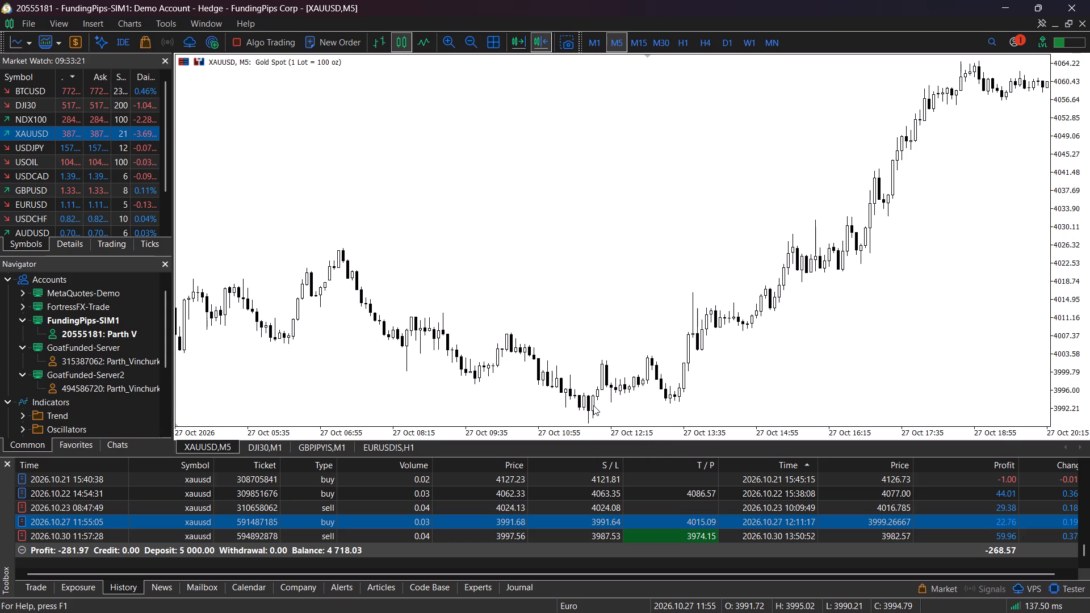
Return to the AURUM journal and open the Oct 27 long's attached chart evidence at full size for inspection.
key("alt+Tab")
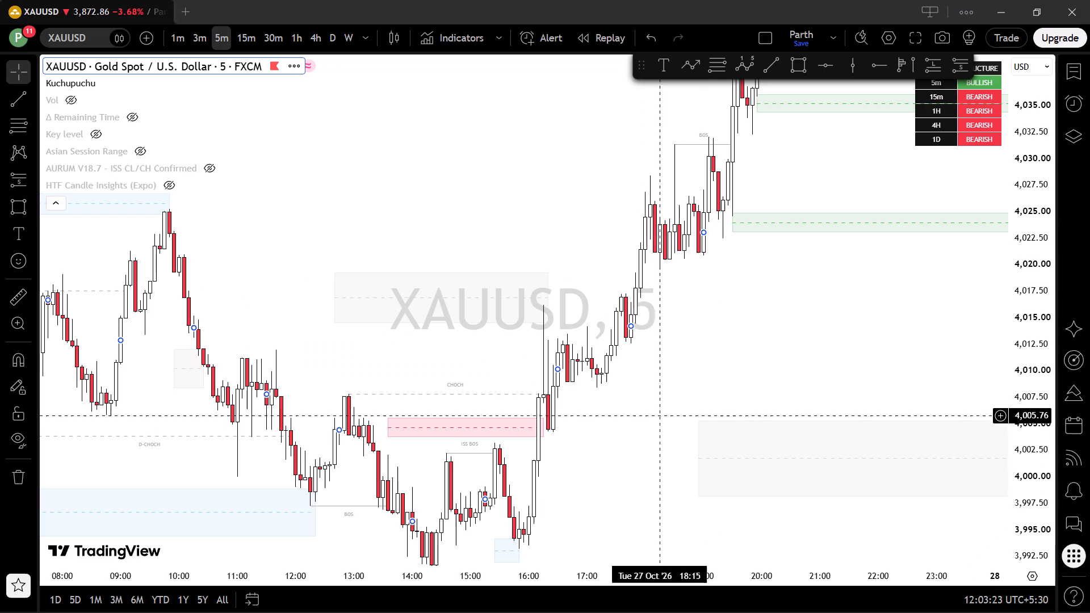
key("alt+Tab")
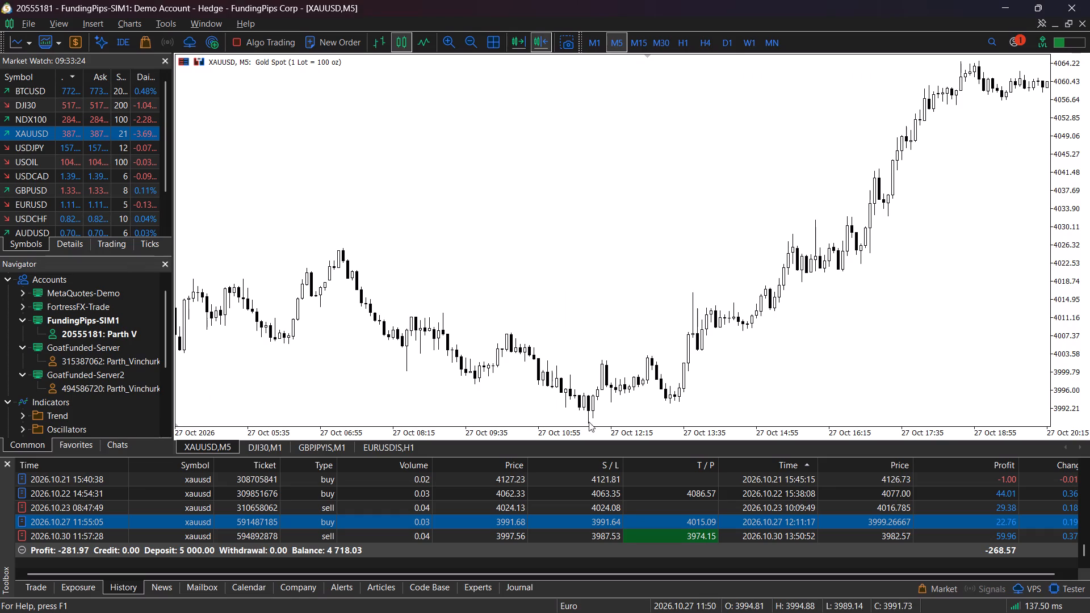
key("alt+Tab")
key("alt+Tab")
scroll(796, 446, "down", 1)
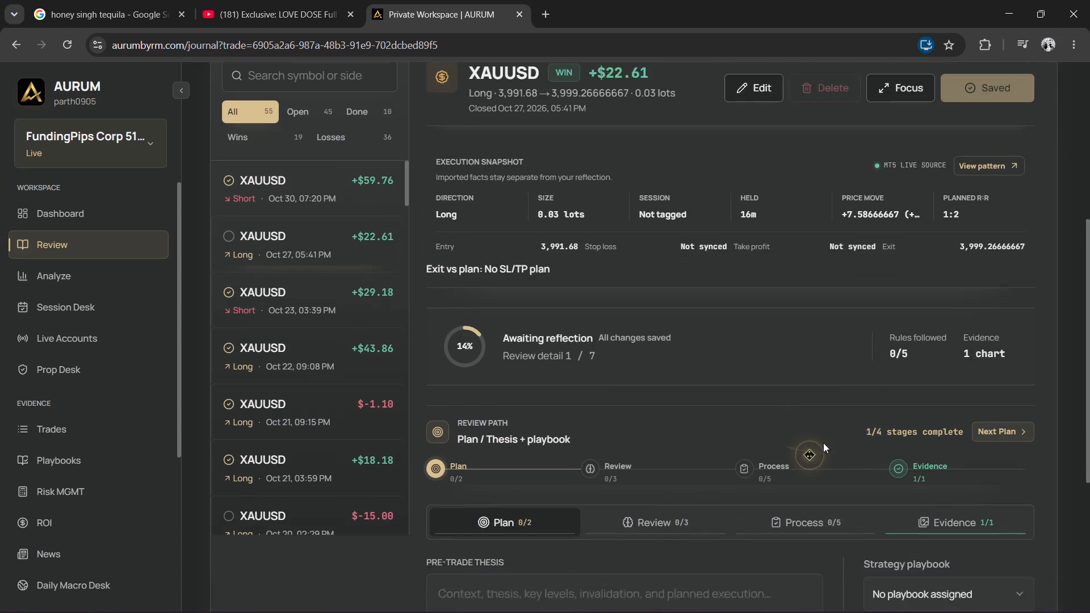
scroll(856, 440, "down", 1)
scroll(687, 455, "down", 1)
left_click(928, 258)
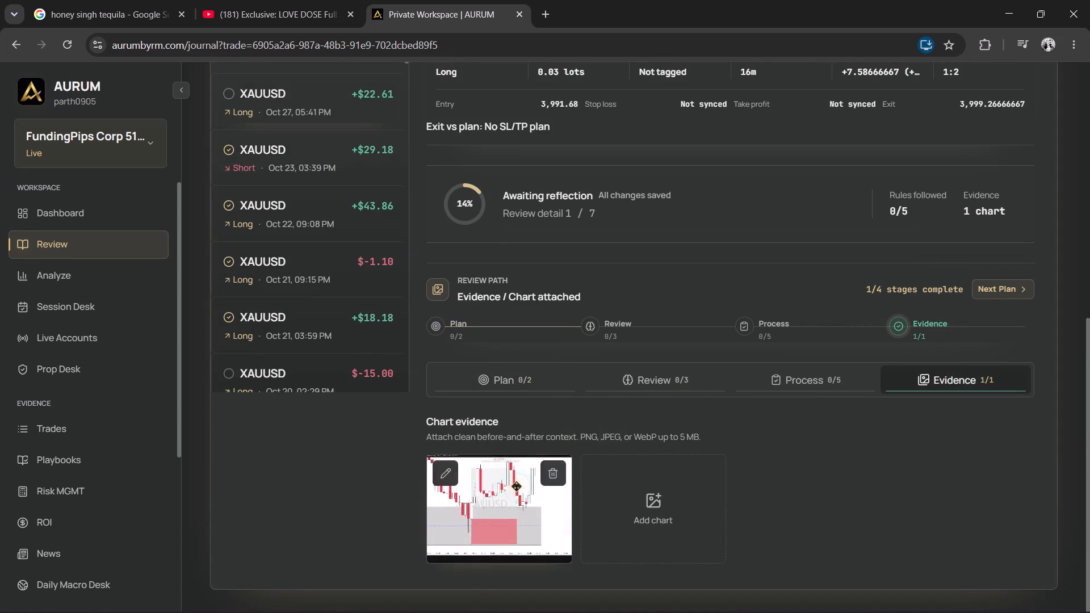
left_click_drag(486, 504, 497, 511)
left_click(498, 511)
left_click(506, 511)
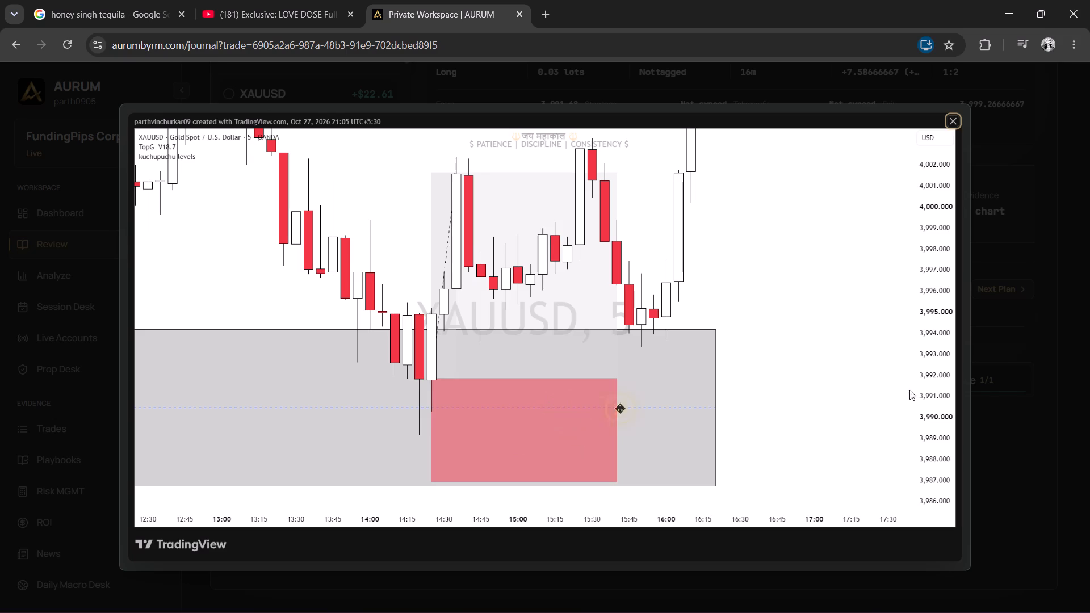
Switch to TradingView and examine the XAUUSD 5-minute lows of October 26 and October 27.
key("alt+Tab")
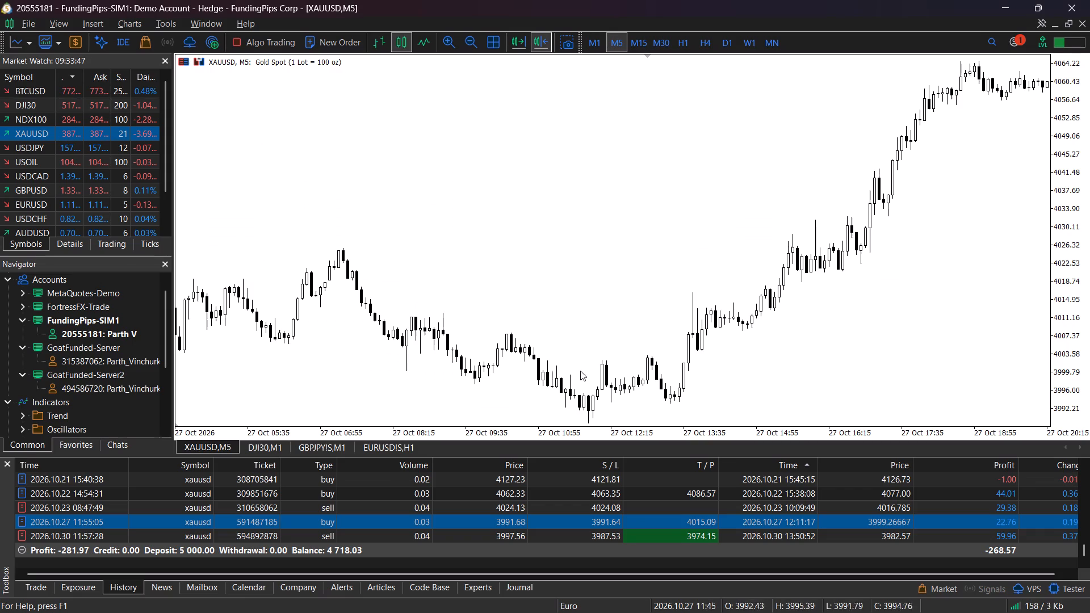
key("alt+Tab")
key("alt+Tab")
key("alt+Tab")
key("alt+Tab")
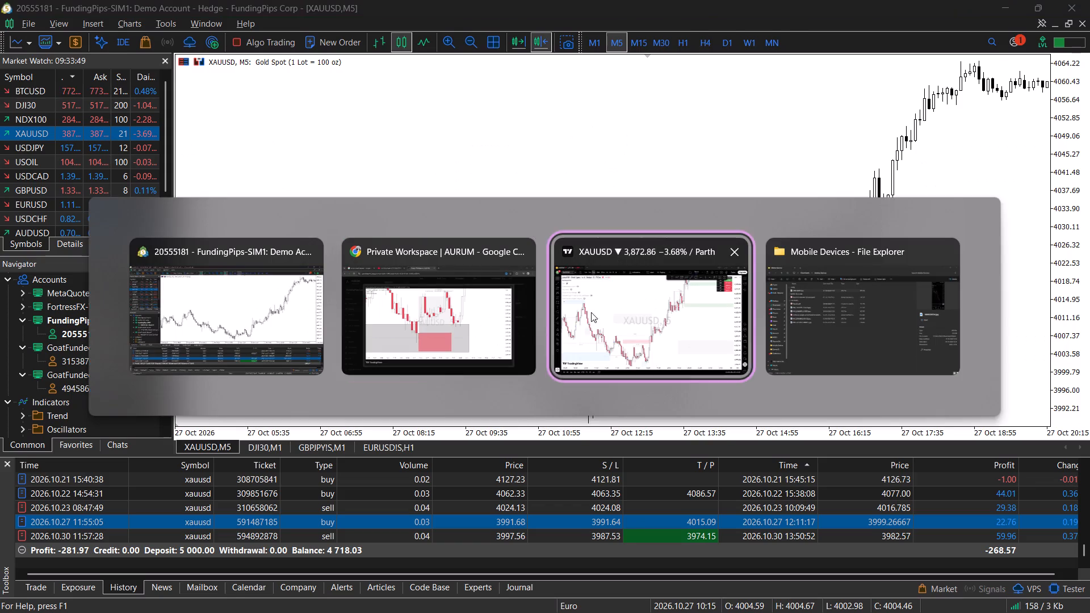
left_click_drag(652, 447, 713, 310)
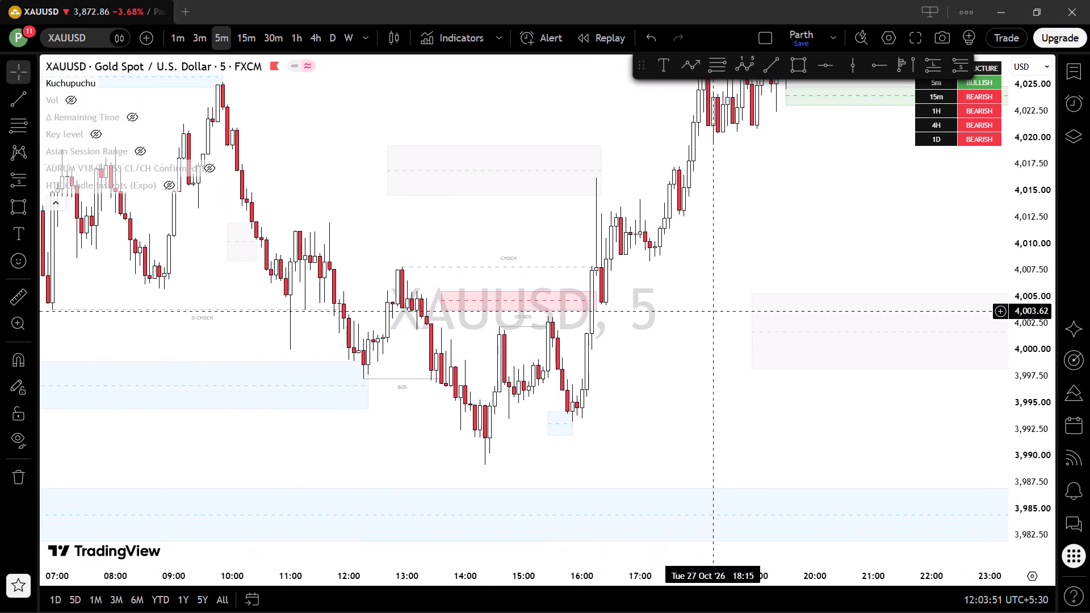
left_click_drag(713, 310, 713, 310)
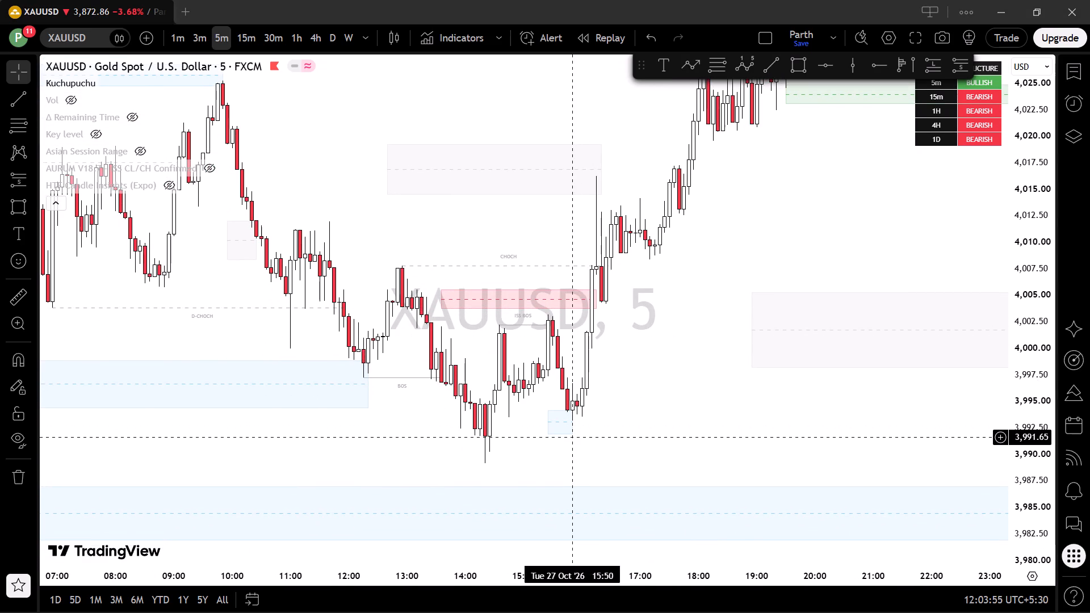
left_click_drag(575, 438, 643, 433)
scroll(538, 434, "up", 1)
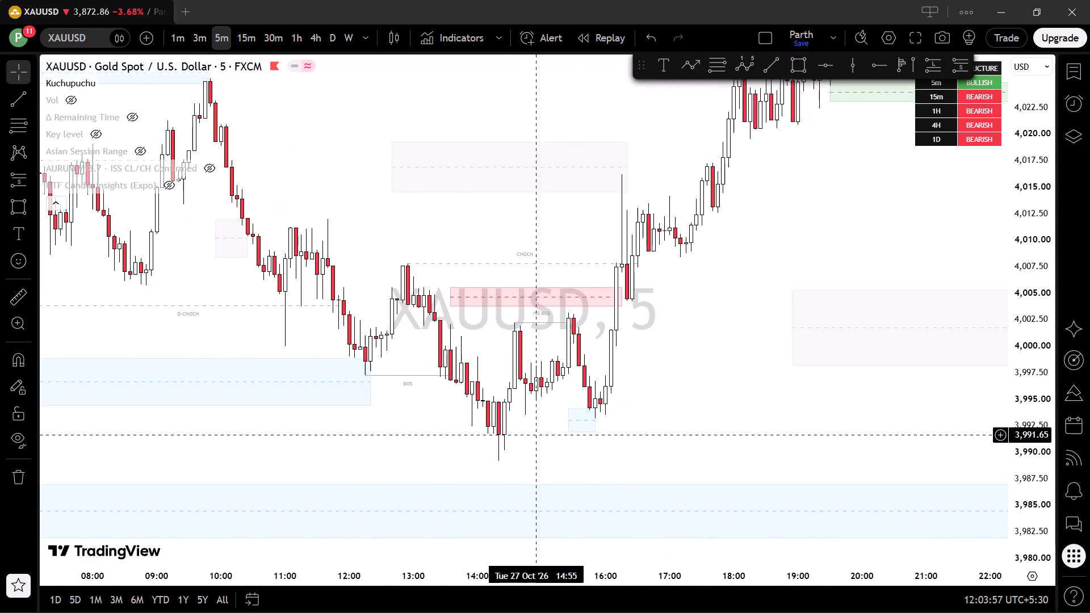
left_click_drag(517, 434, 631, 413)
scroll(517, 428, "down", 6)
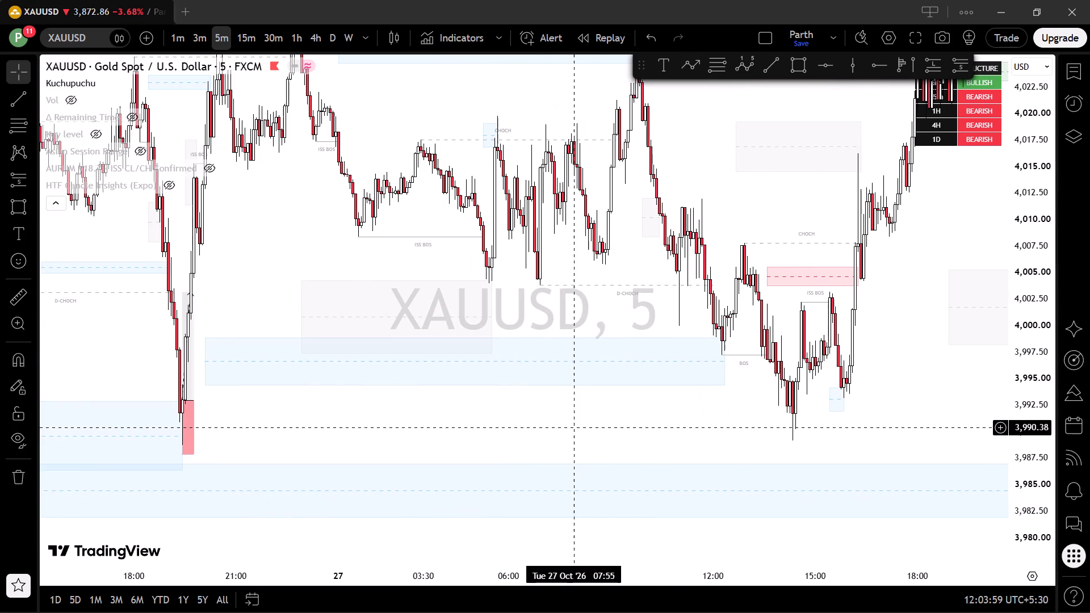
left_click_drag(564, 430, 705, 446)
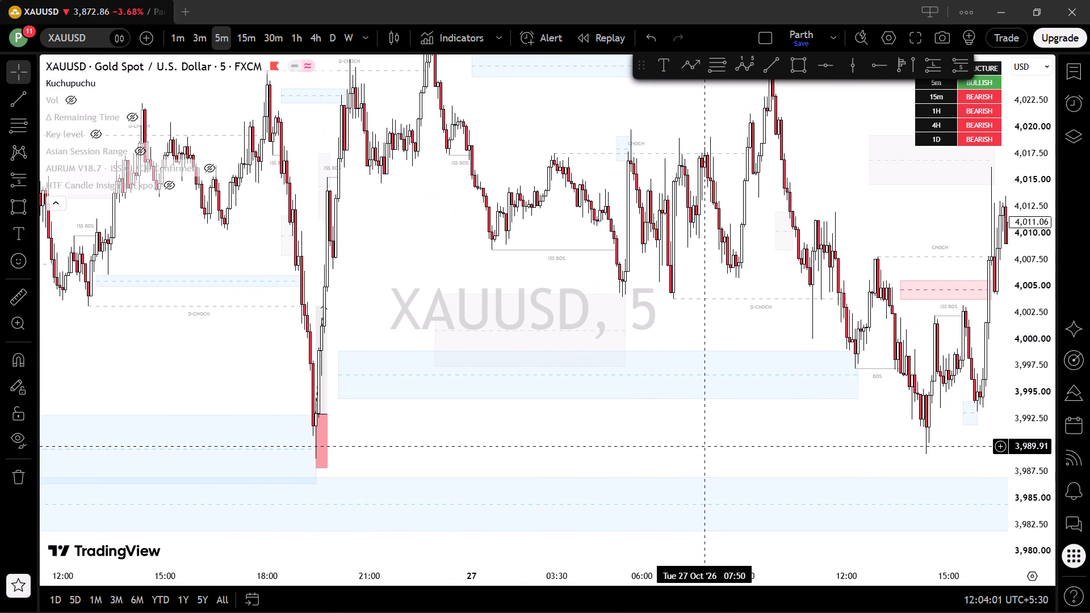
left_click_drag(1016, 381, 1016, 476)
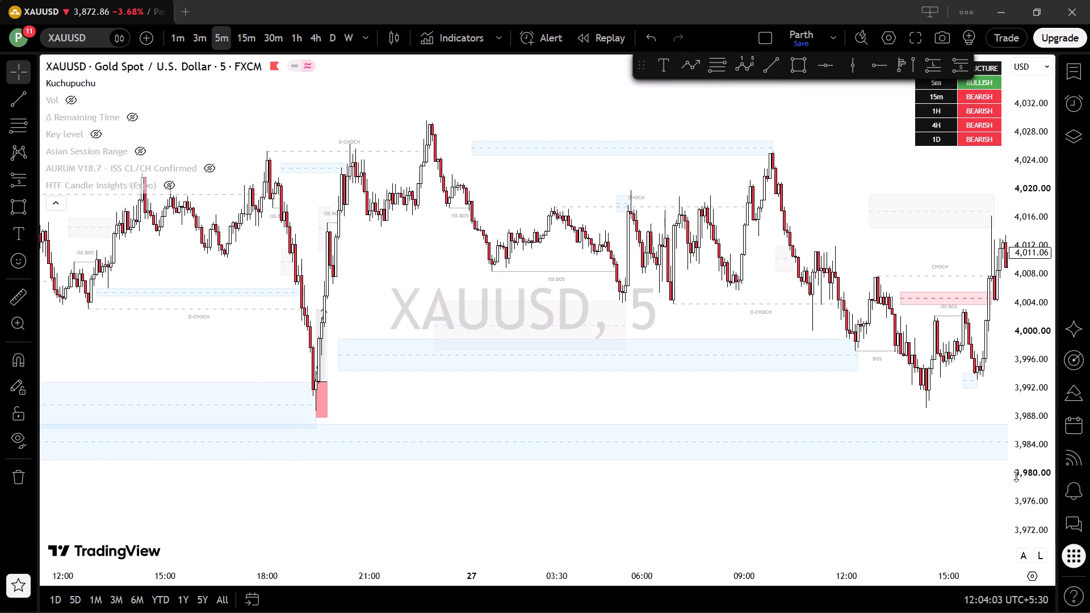
left_click_drag(1016, 476, 1017, 475)
left_click_drag(612, 378, 696, 379)
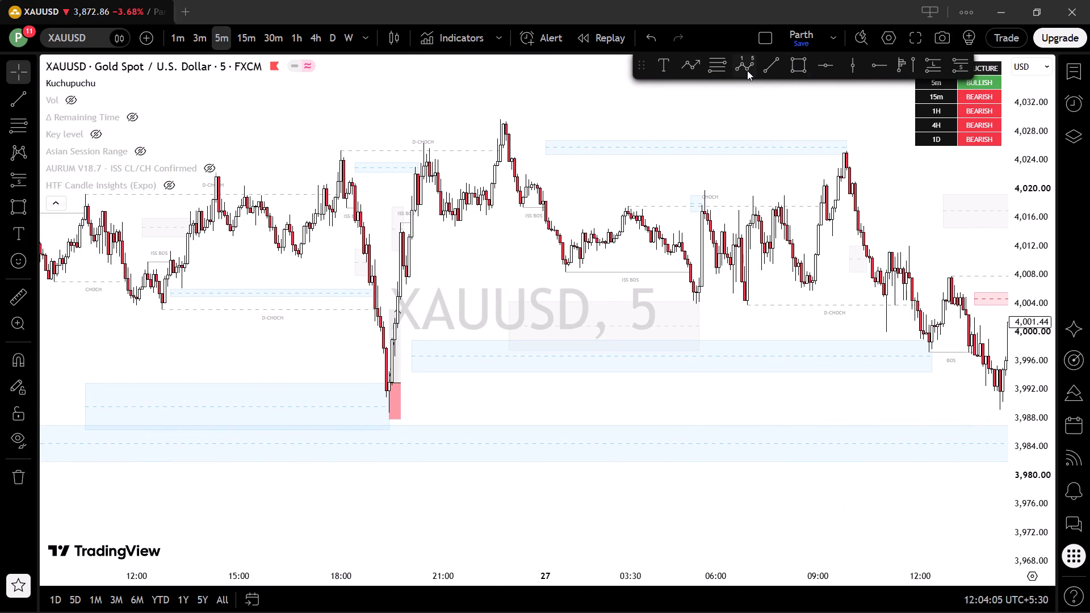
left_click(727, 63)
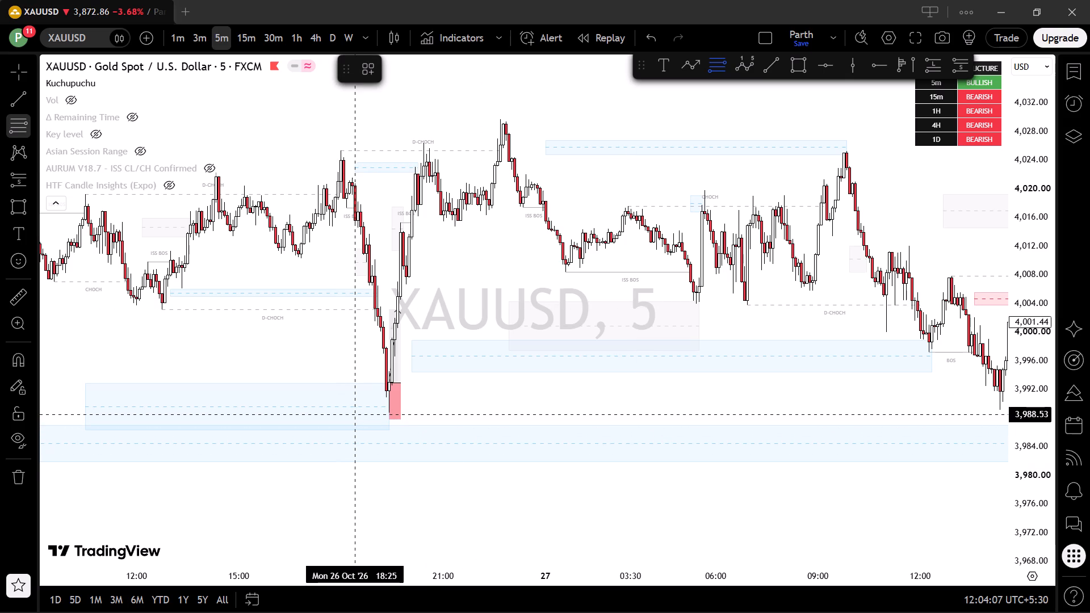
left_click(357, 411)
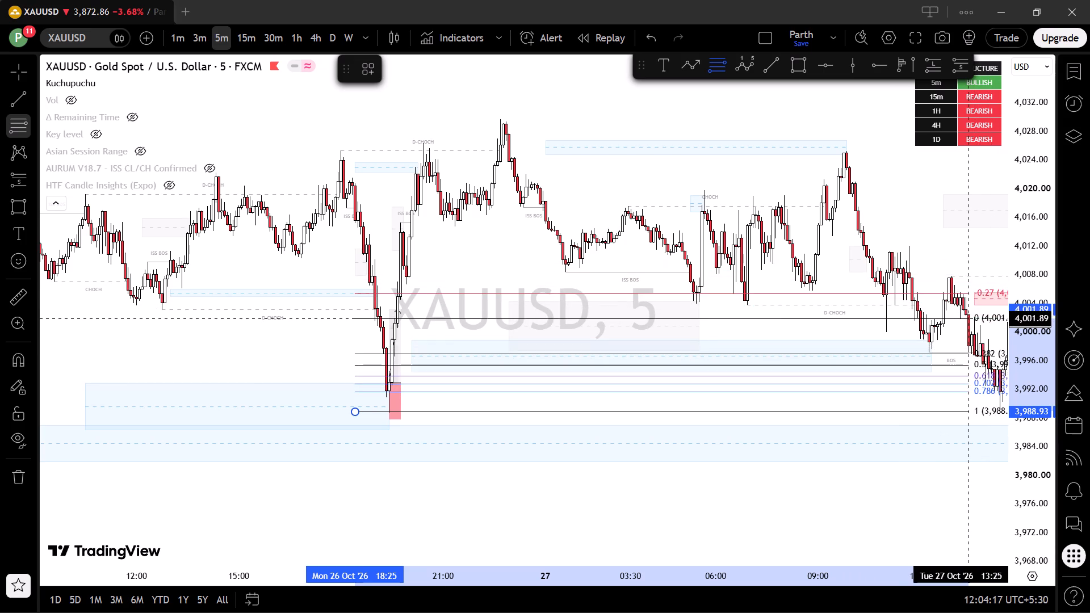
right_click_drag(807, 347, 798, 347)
Examine the October 26 XAUUSD low and the long position marked there around 19:25.
left_click_drag(561, 412, 844, 397)
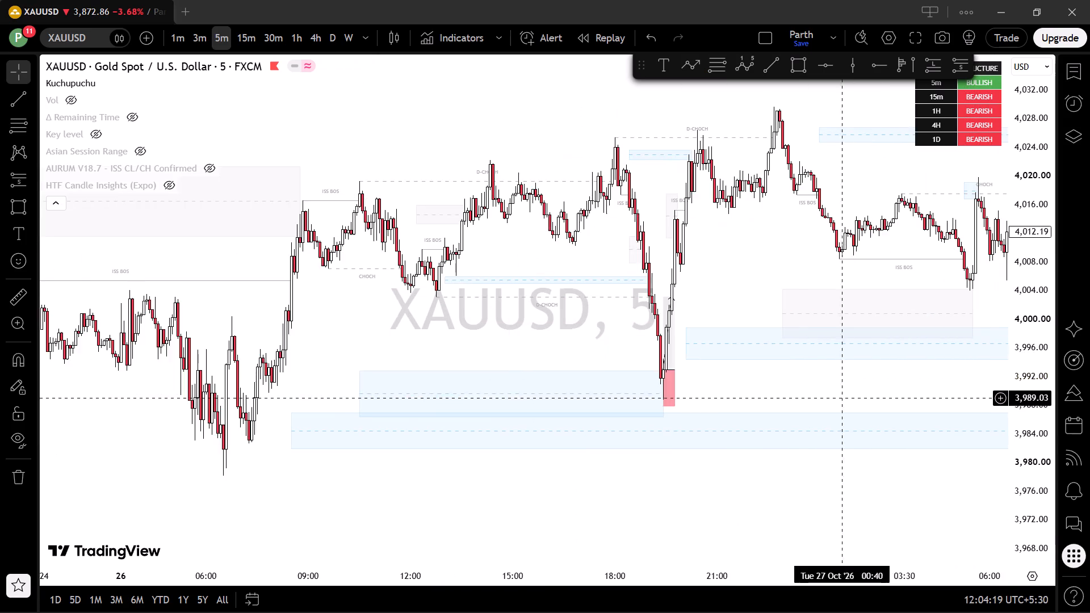
scroll(778, 398, "up", 6)
scroll(580, 410, "up", 2)
left_click_drag(491, 381, 644, 384)
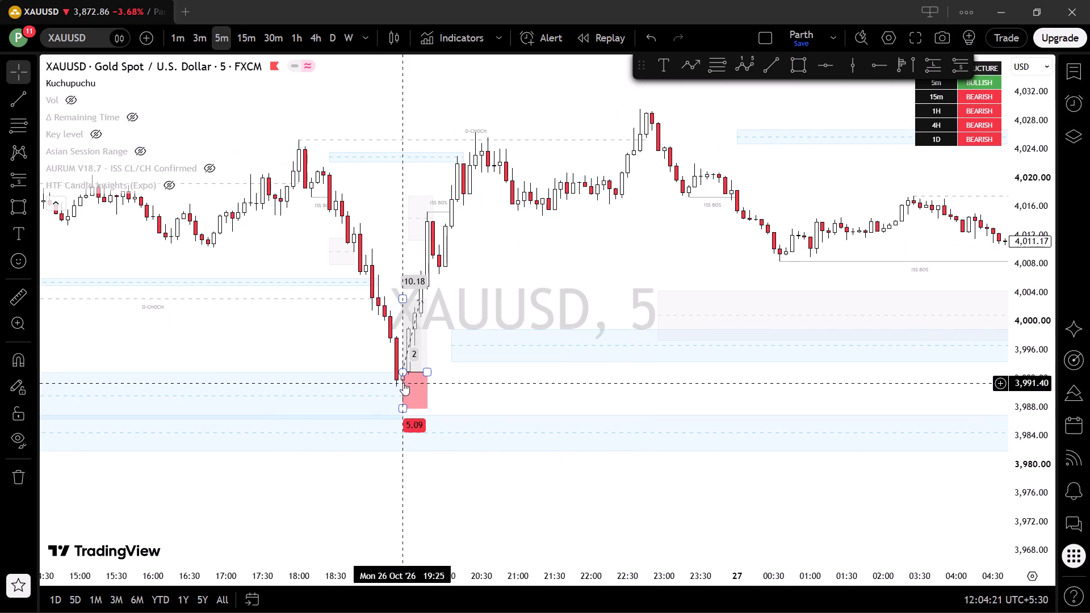
scroll(473, 381, "up", 3)
left_click_drag(450, 403, 729, 379)
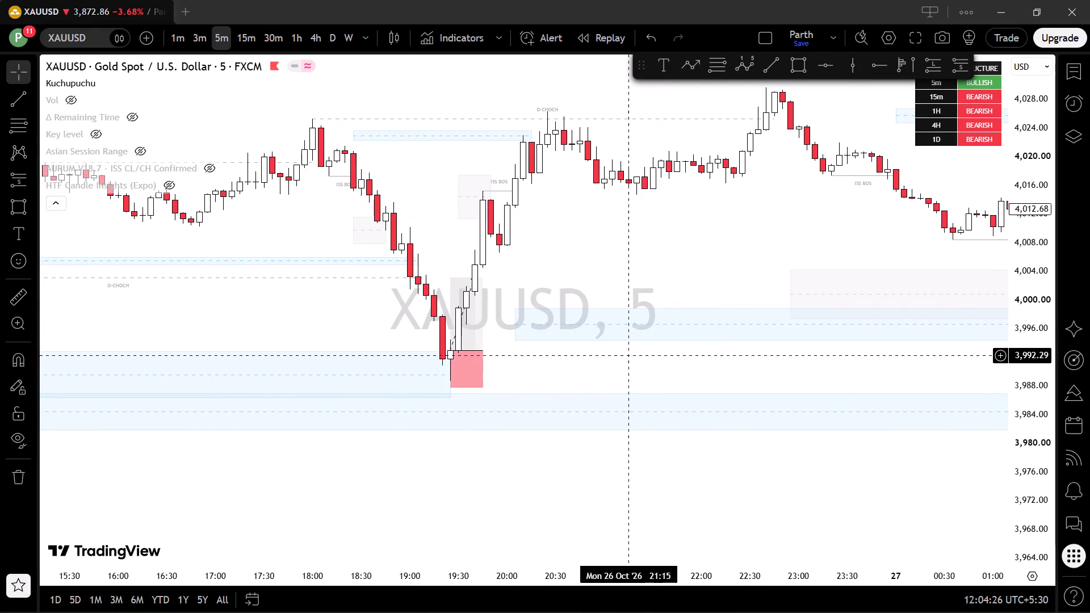
left_click_drag(636, 351, 777, 357)
left_click_drag(1025, 407, 976, 182)
scroll(793, 329, "up", 2)
left_click_drag(693, 393, 757, 396)
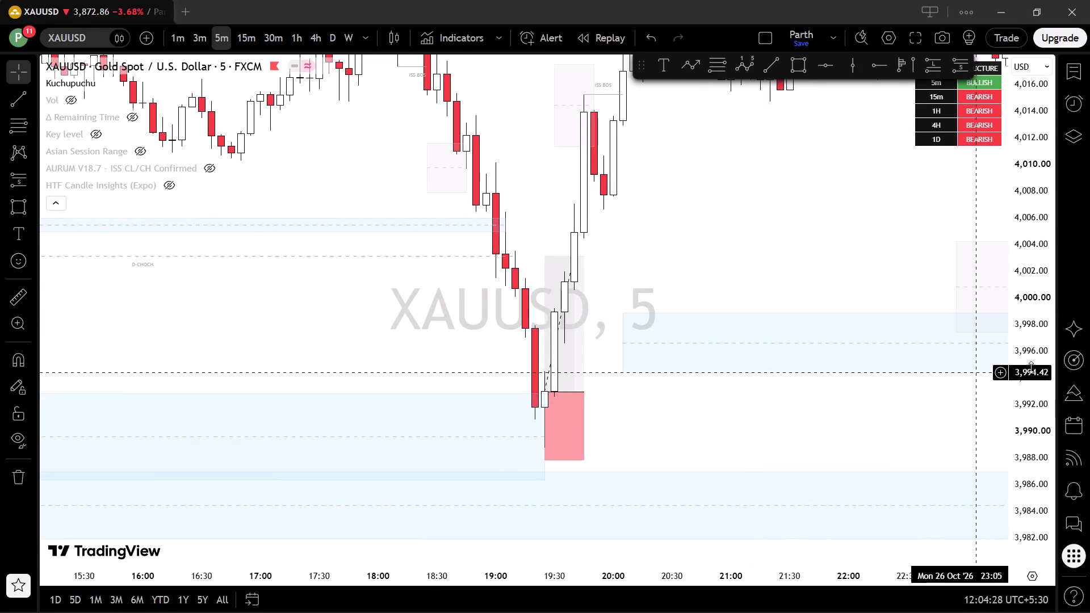
left_click_drag(1034, 360, 1012, 419)
scroll(710, 393, "up", 1)
Compare the journal's attached October 27 chart evidence with the long position marked on the TradingView chart.
key("alt+Tab")
key("alt+Tab")
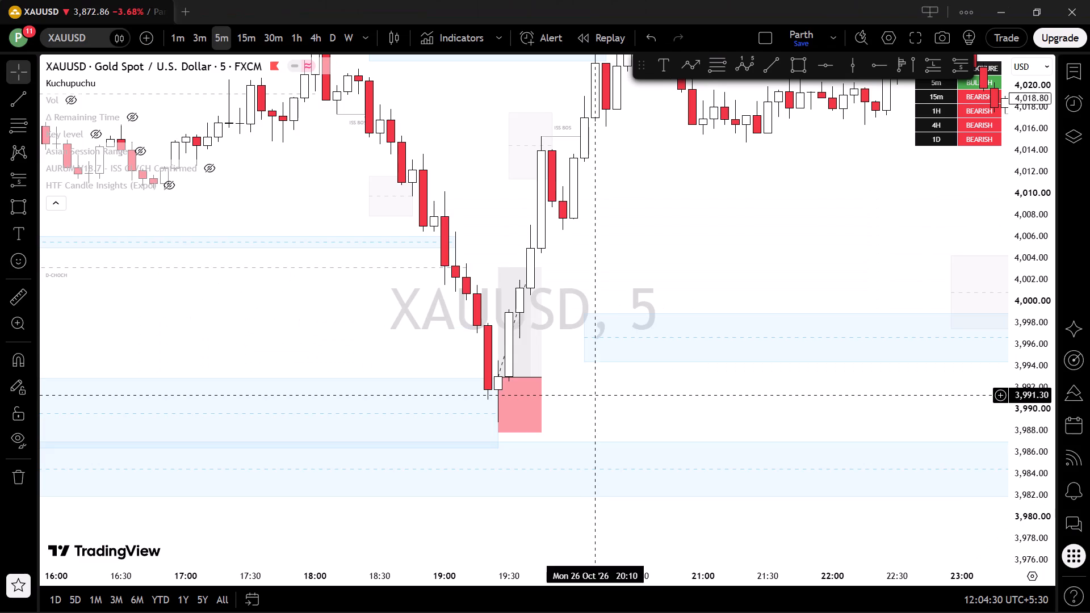
key("alt+Tab")
key("alt+Tab")
key("alt+Tab")
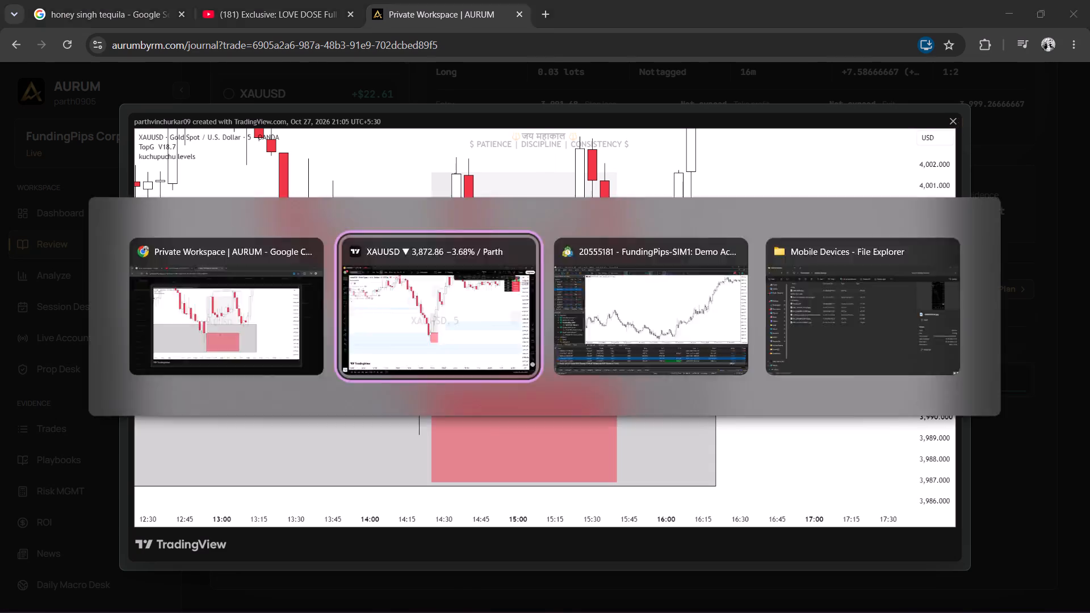
key("alt+Tab")
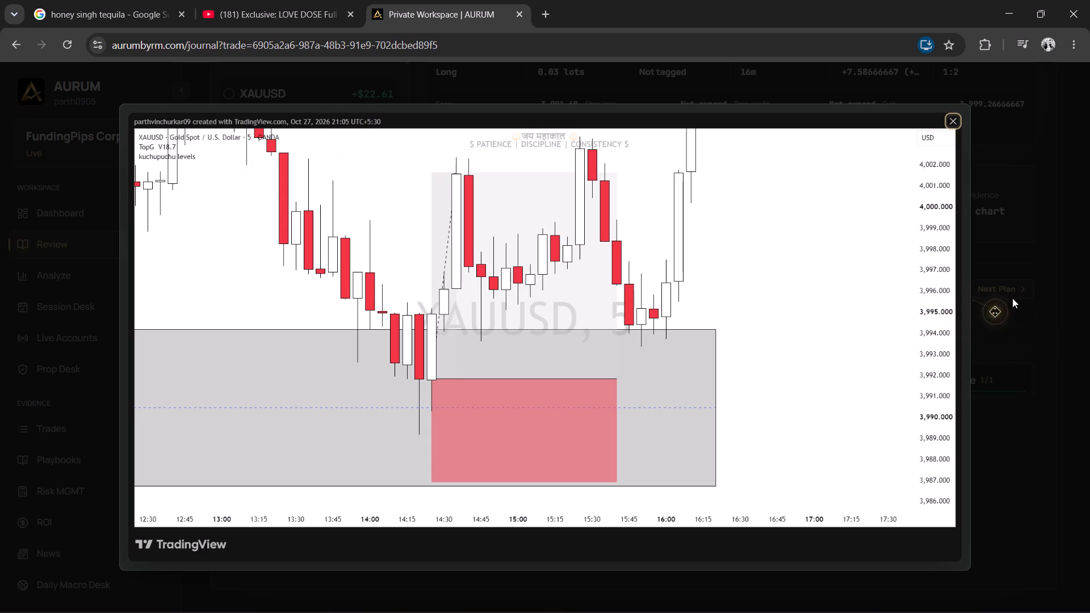
key("alt+Tab")
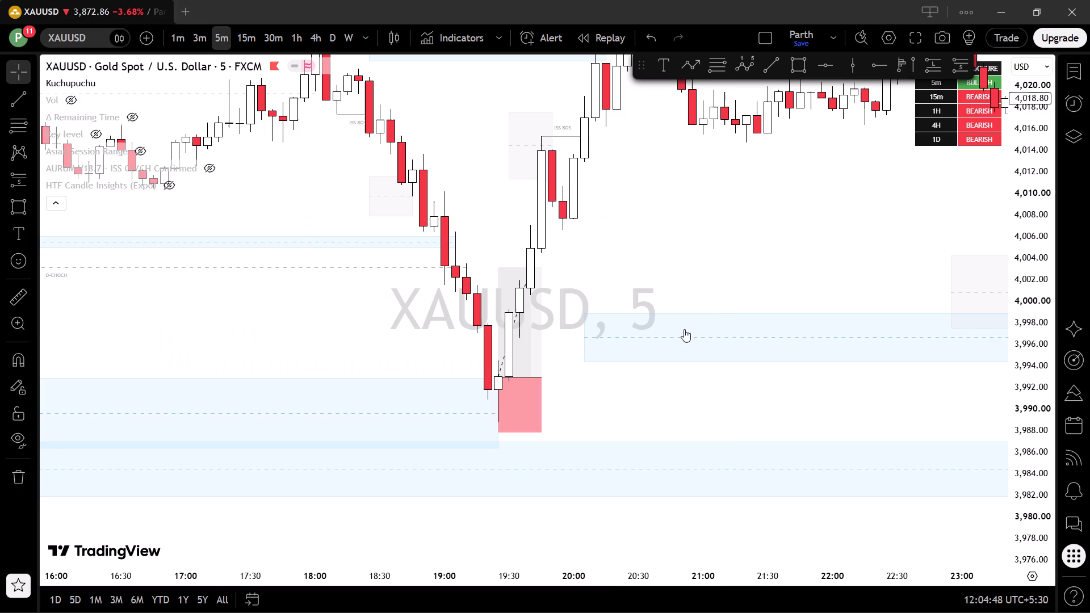
Review XAUUSD 5-minute price action from the October 26 evening low through the October 27 rally into October 28.
left_click_drag(708, 356, 669, 356)
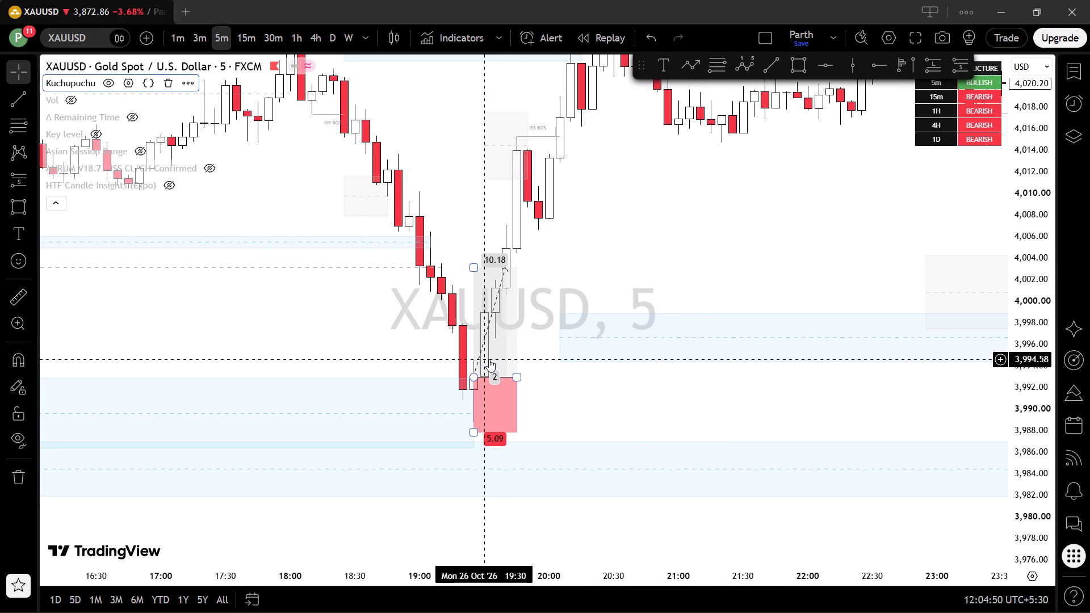
left_click_drag(795, 354, 460, 352)
left_click_drag(866, 349, 363, 351)
scroll(601, 344, "down", 3)
left_click_drag(791, 335, 722, 327)
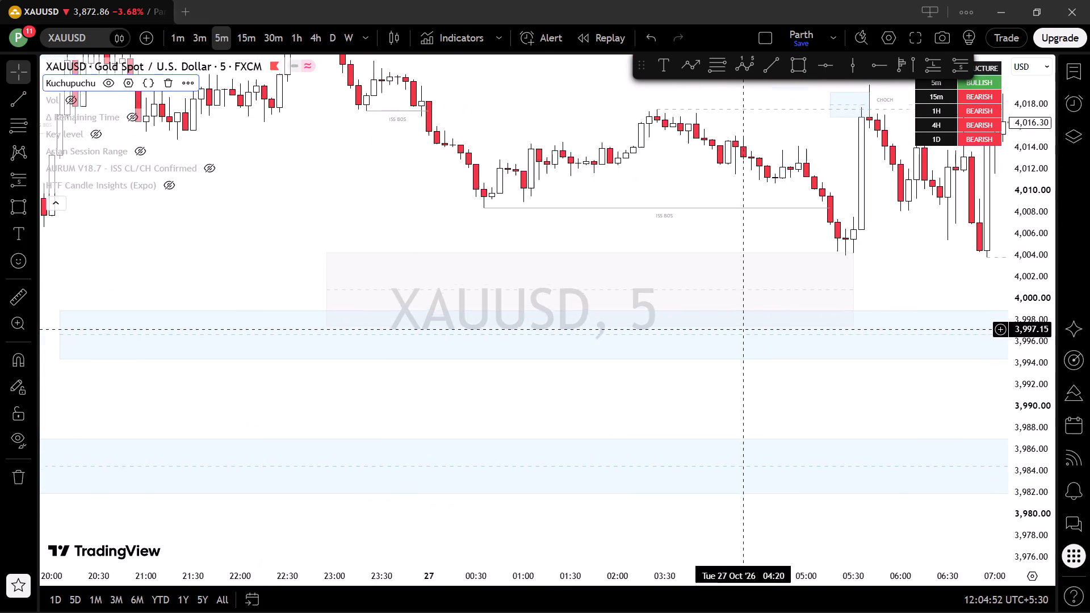
left_click_drag(722, 327, 526, 310)
left_click_drag(821, 310, 404, 325)
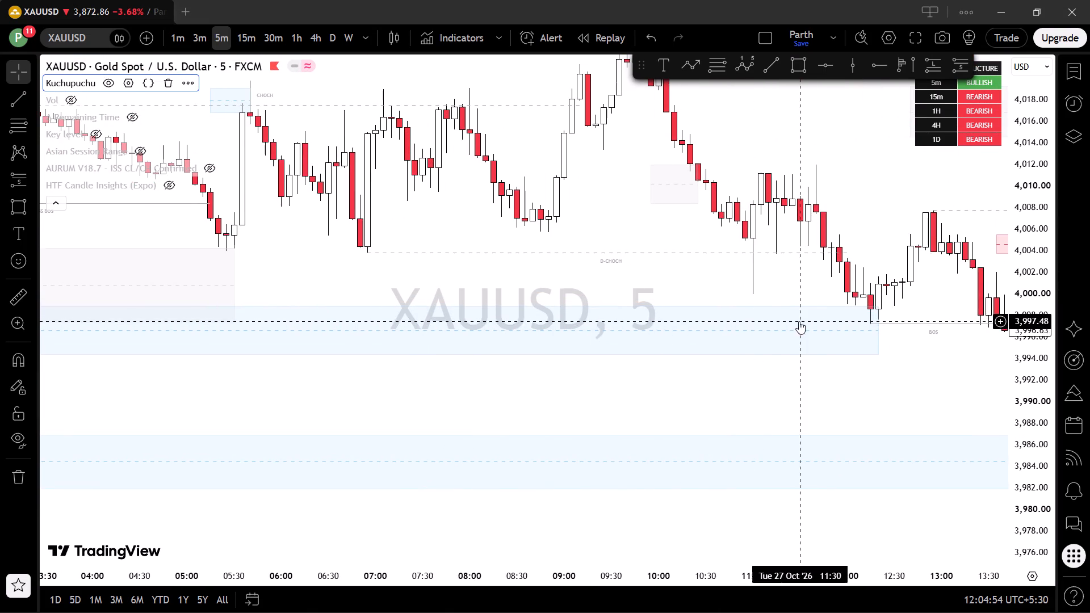
left_click_drag(843, 324, 497, 311)
left_click_drag(877, 300, 865, 300)
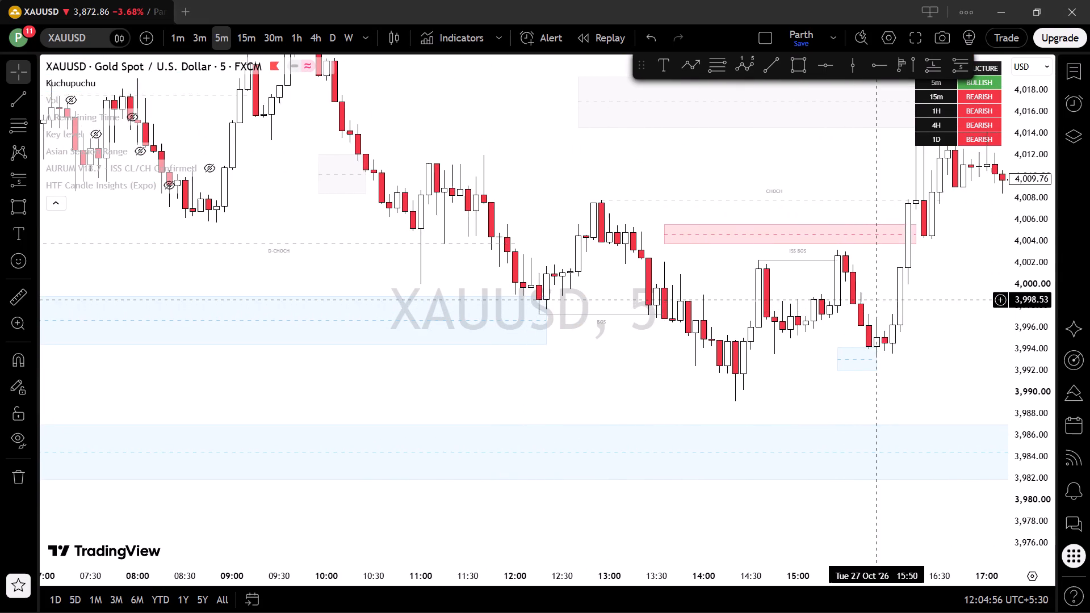
left_click_drag(865, 300, 406, 364)
left_click_drag(713, 313, 697, 324)
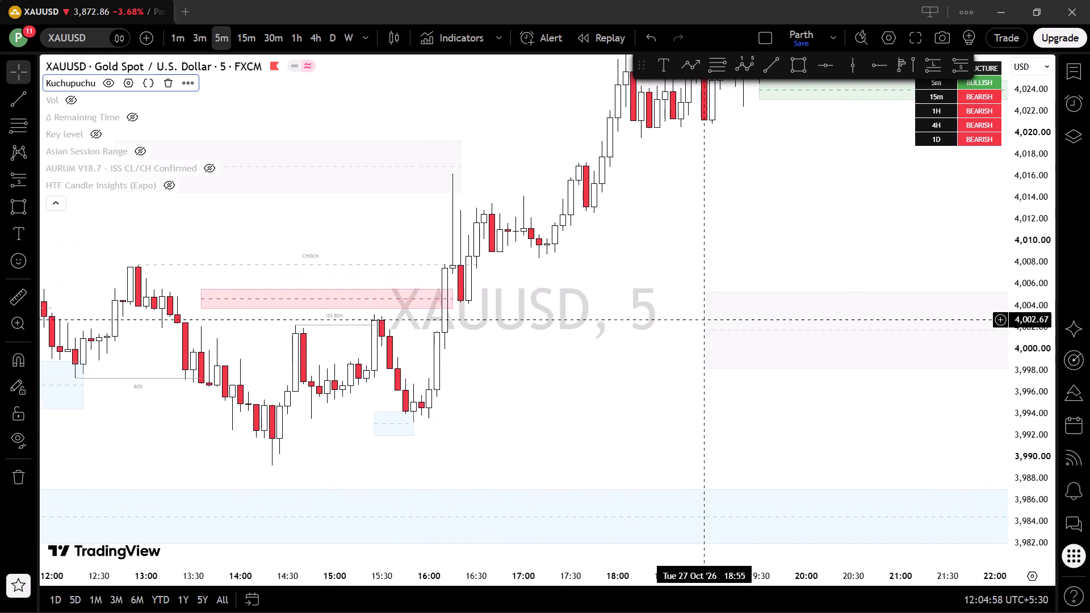
left_click_drag(697, 324, 566, 472)
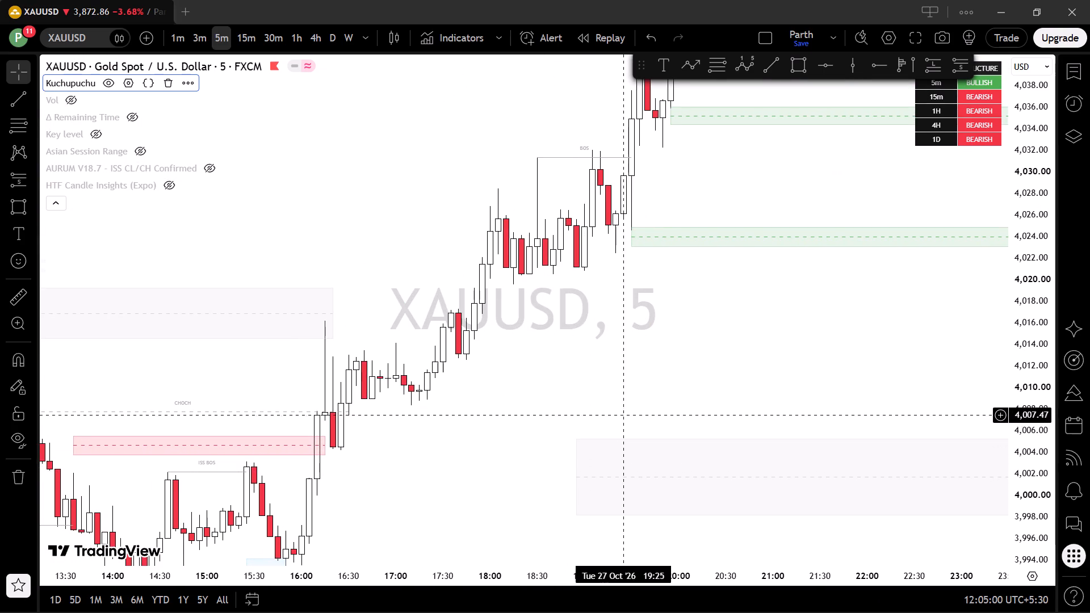
left_click_drag(850, 400, 529, 530)
left_click_drag(576, 132, 695, 471)
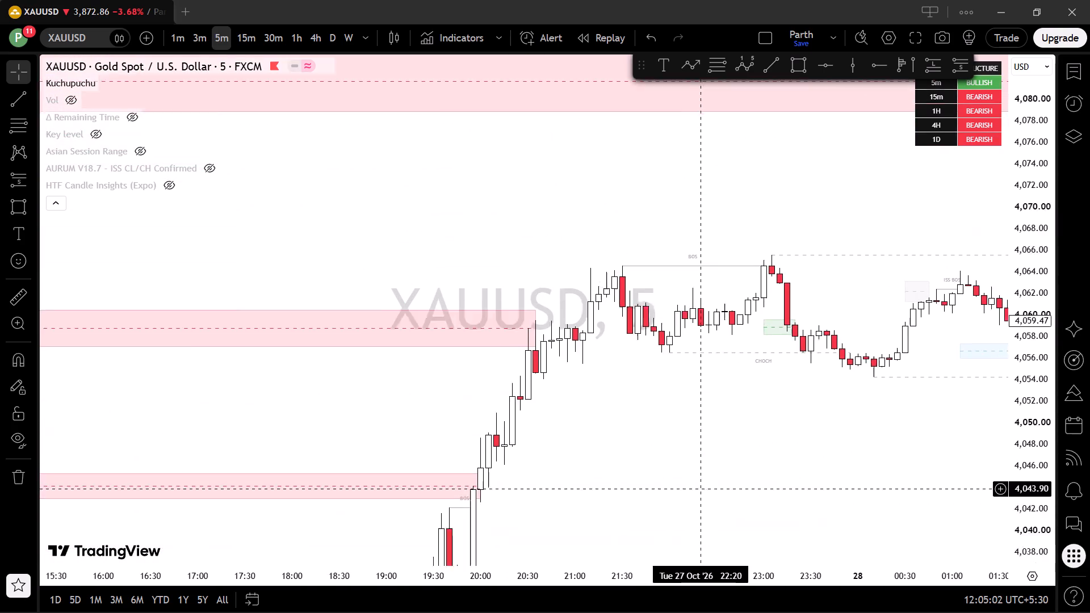
left_click_drag(695, 471, 884, 285)
left_click_drag(453, 404, 716, 43)
left_click_drag(494, 282, 781, 129)
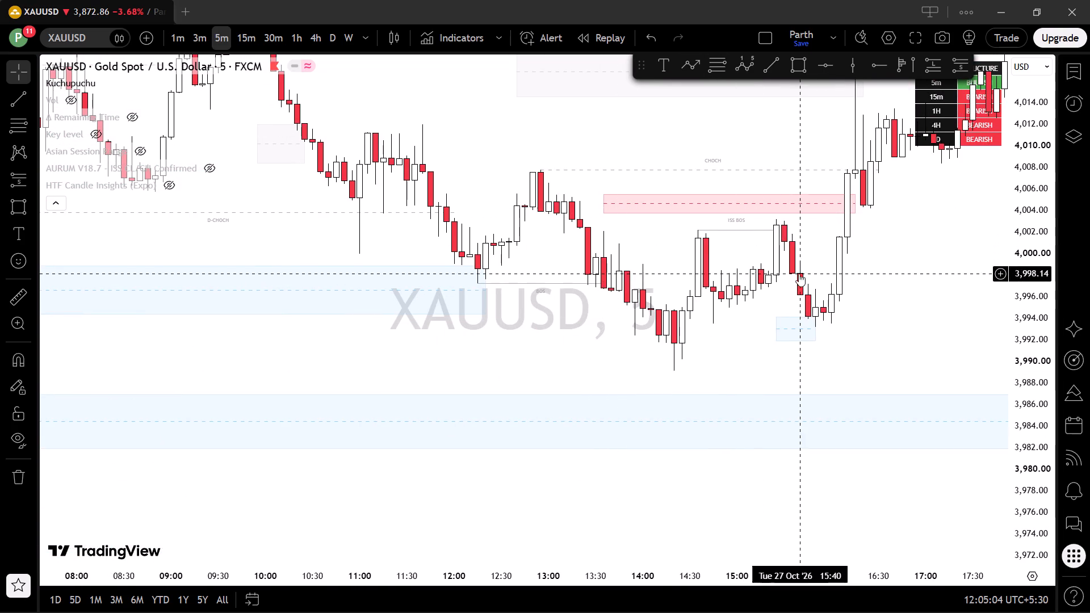
Examine the October 27 XAUUSD candles around the 14:25 low and the pullback near 15:50.
left_click_drag(793, 274, 719, 284)
scroll(768, 340, "up", 2)
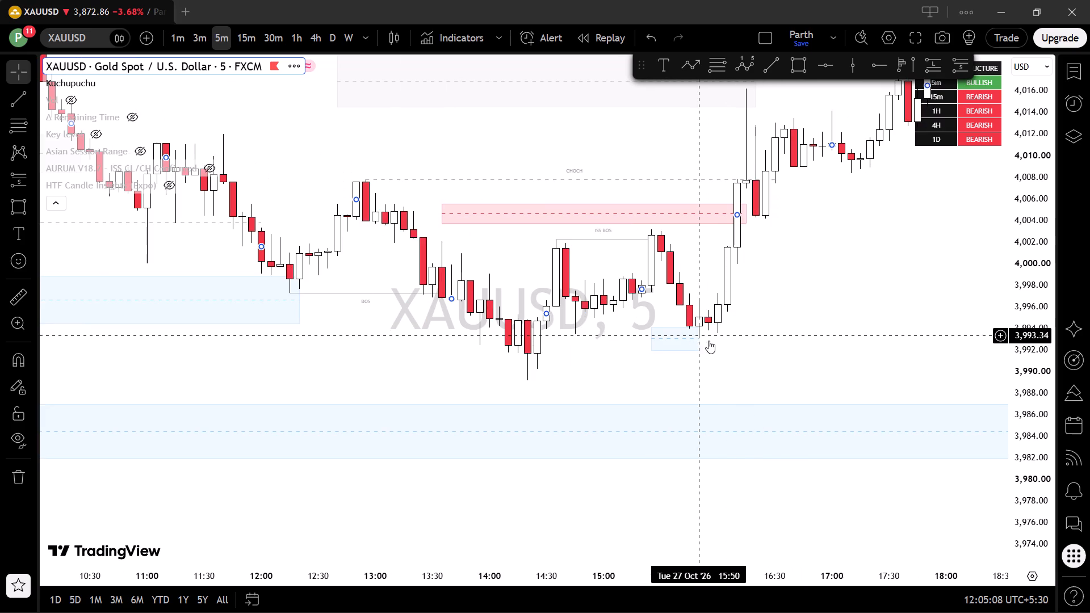
left_click_drag(958, 412, 941, 406)
left_click_drag(1000, 424, 969, 206)
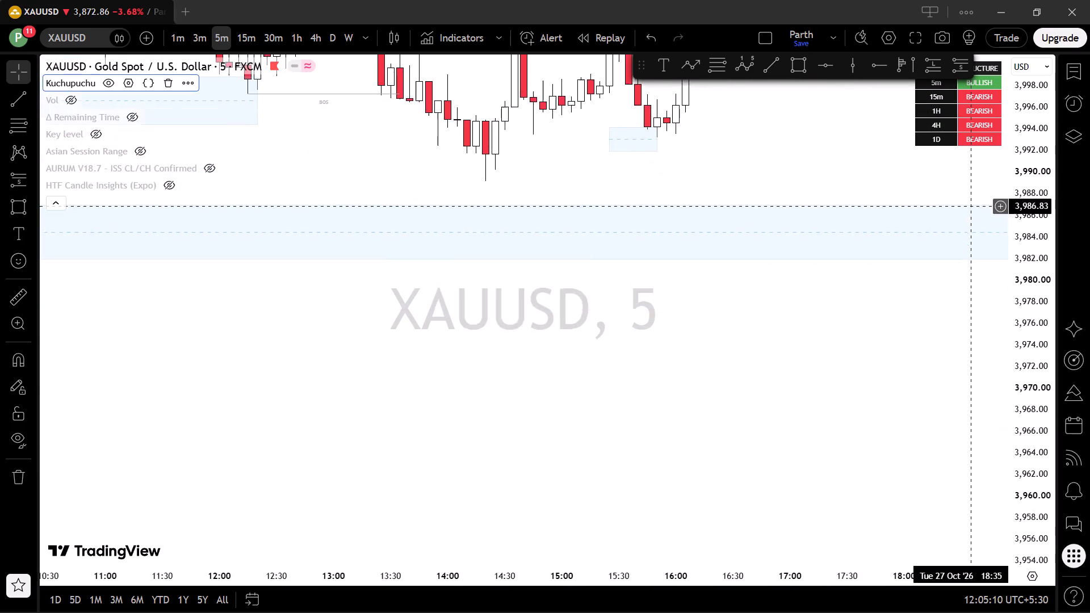
left_click_drag(969, 206, 979, 446)
left_click_drag(1045, 490, 957, 175)
scroll(822, 394, "up", 2)
left_click_drag(810, 417, 812, 381)
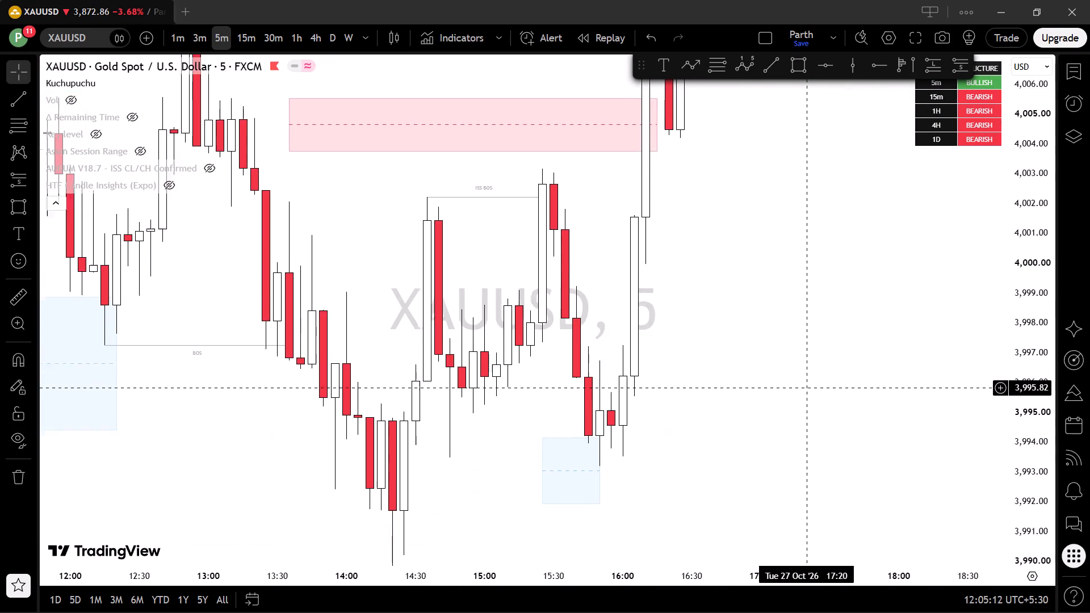
left_click_drag(812, 381, 833, 355)
scroll(711, 444, "up", 1)
left_click_drag(707, 436, 728, 416)
left_click_drag(549, 456, 681, 435)
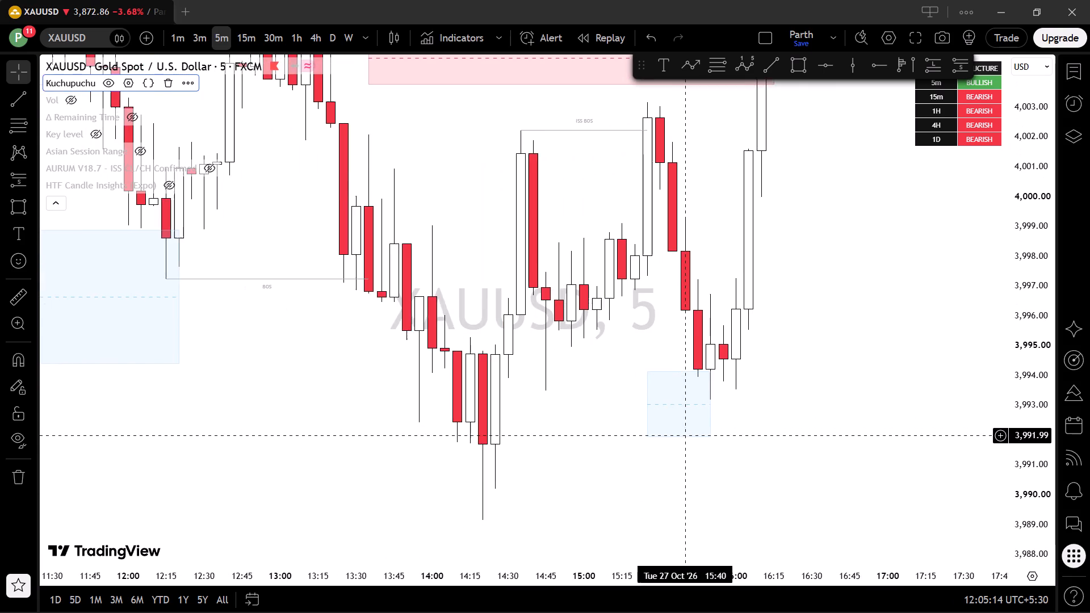
left_click_drag(681, 435, 685, 435)
left_click_drag(546, 423, 619, 421)
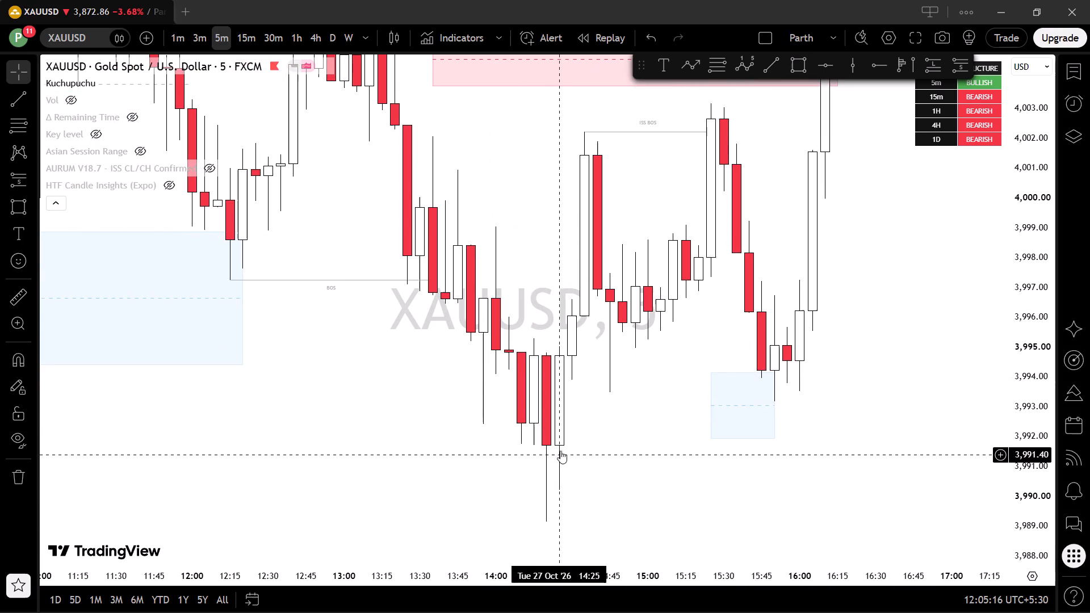
left_click(561, 444)
left_click_drag(581, 429, 653, 413)
left_click_drag(1024, 393, 1020, 409)
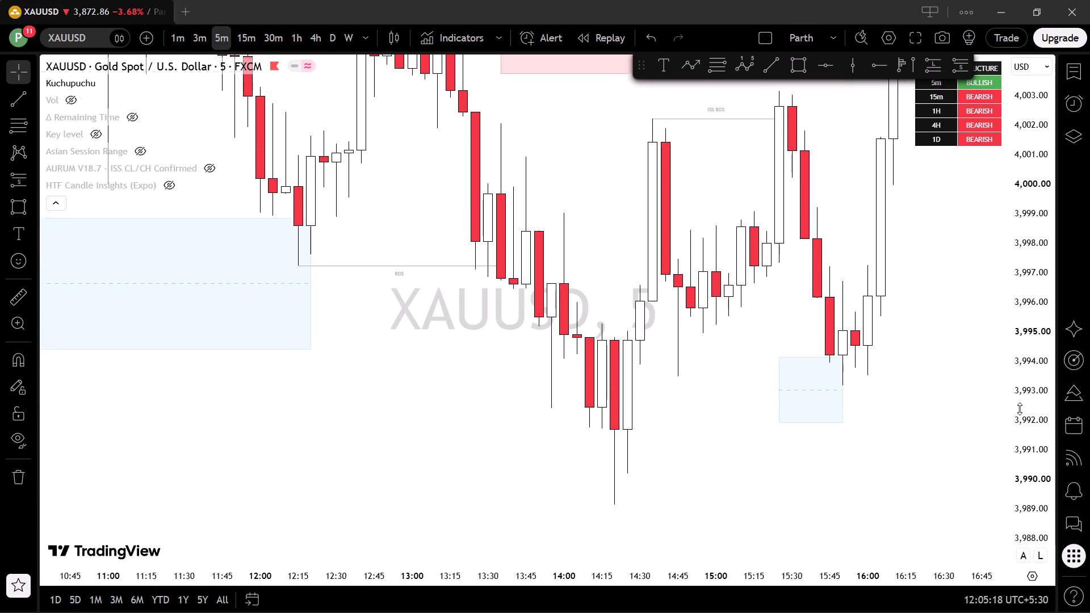
left_click_drag(1020, 409, 1010, 492)
Re-examine the October 27 XAUUSD 5-minute candles around the afternoon low near 14:20.
key("alt+Tab")
key("alt+Tab")
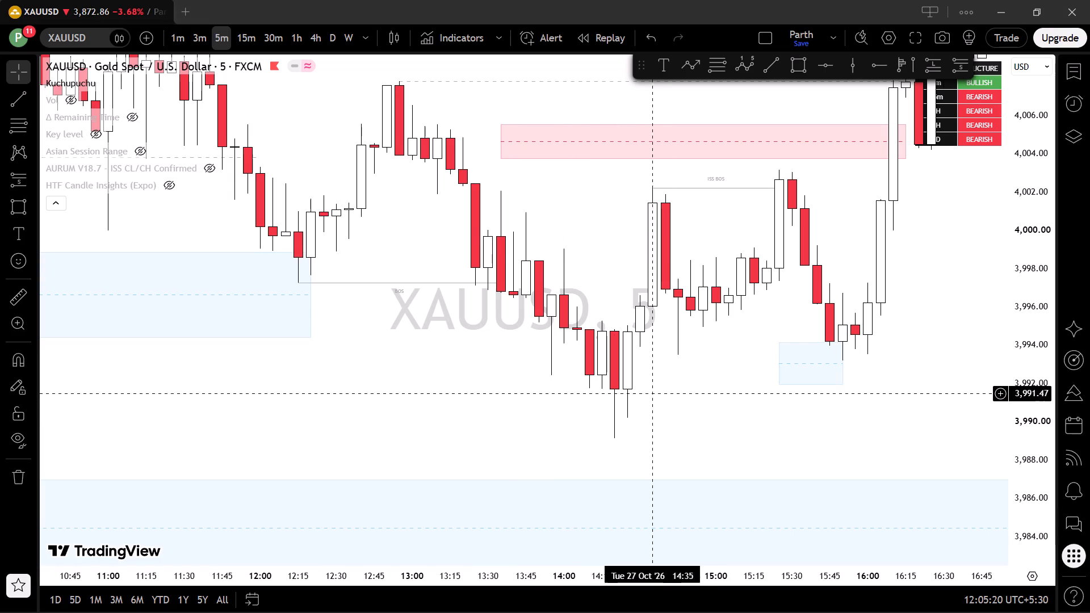
left_click_drag(640, 401, 739, 388)
scroll(714, 396, "down", 5)
scroll(808, 400, "up", 1)
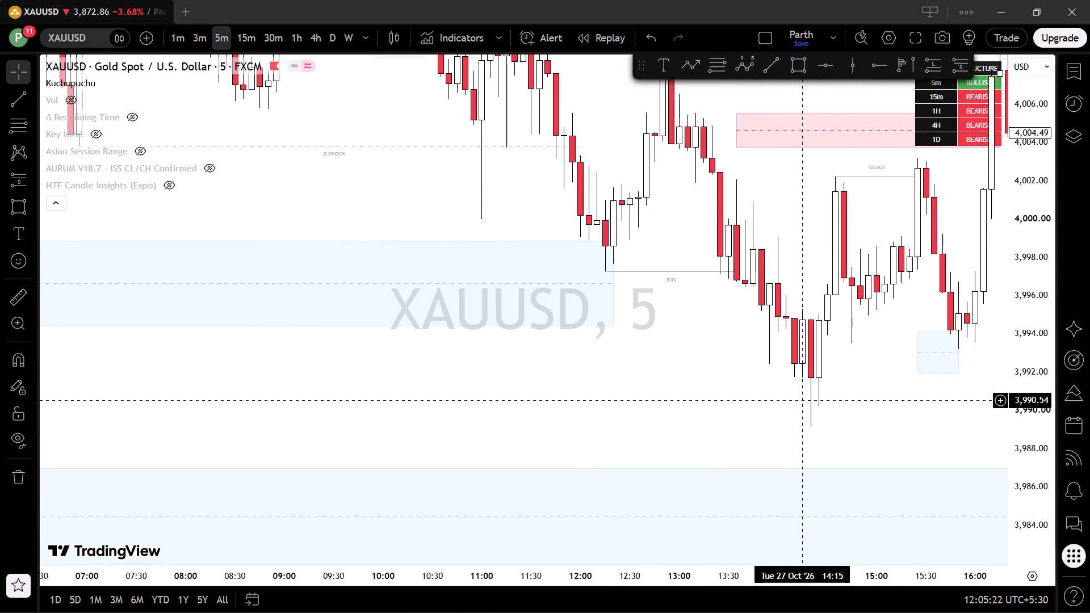
scroll(833, 382, "up", 4)
left_click_drag(806, 383, 726, 391)
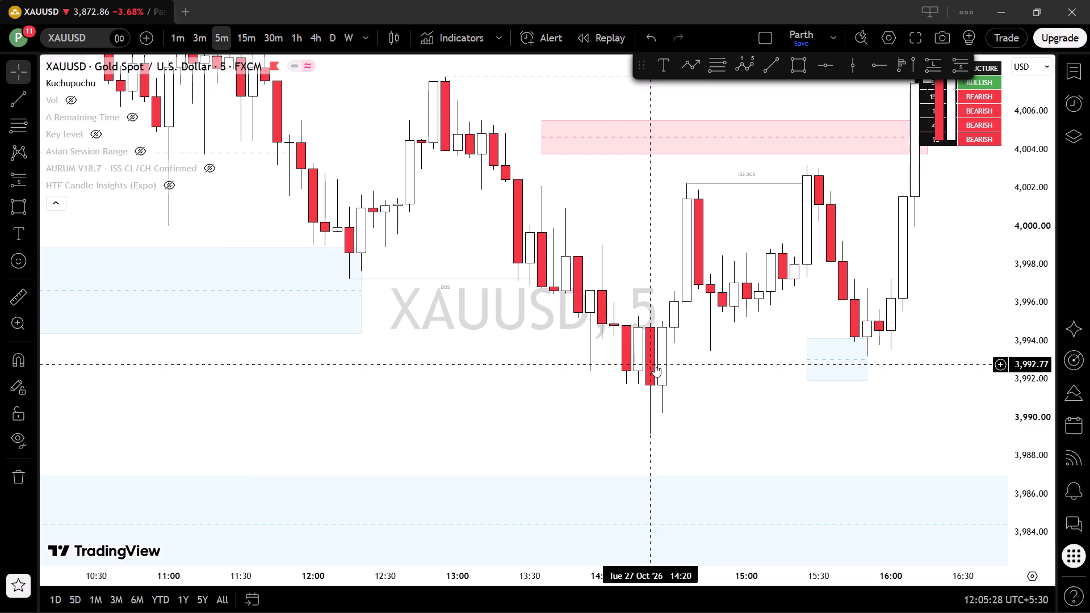
Switch XAUUSD to the 3-minute timeframe and examine the October 27 low around 14:24 and the pullback near 15:51.
left_click(198, 31)
scroll(456, 297, "down", 6)
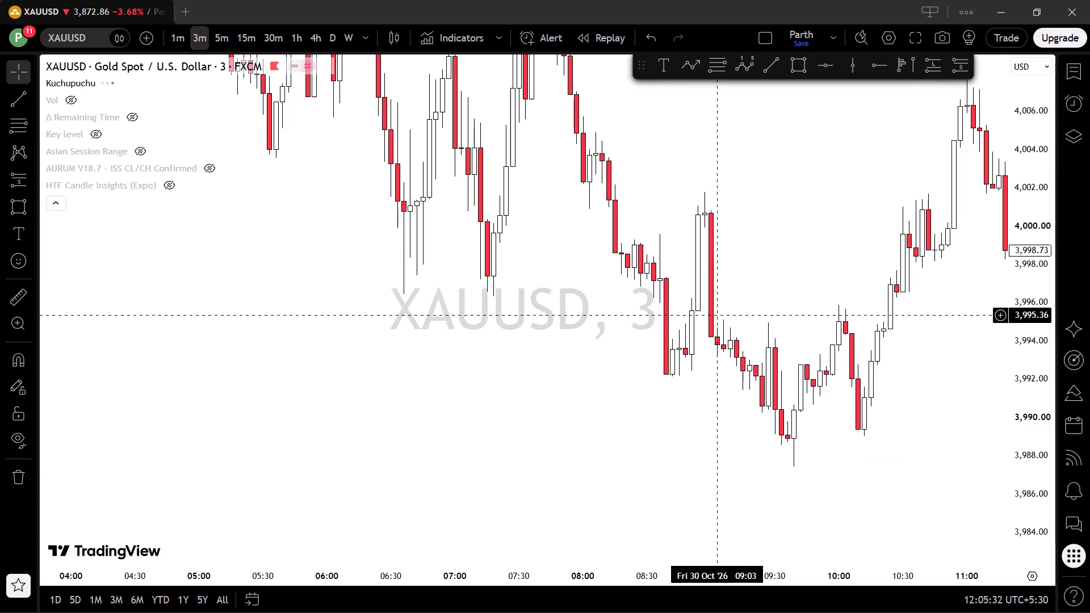
left_click_drag(589, 319, 1089, 497)
left_click_drag(564, 279, 1030, 393)
left_click_drag(551, 400, 668, 401)
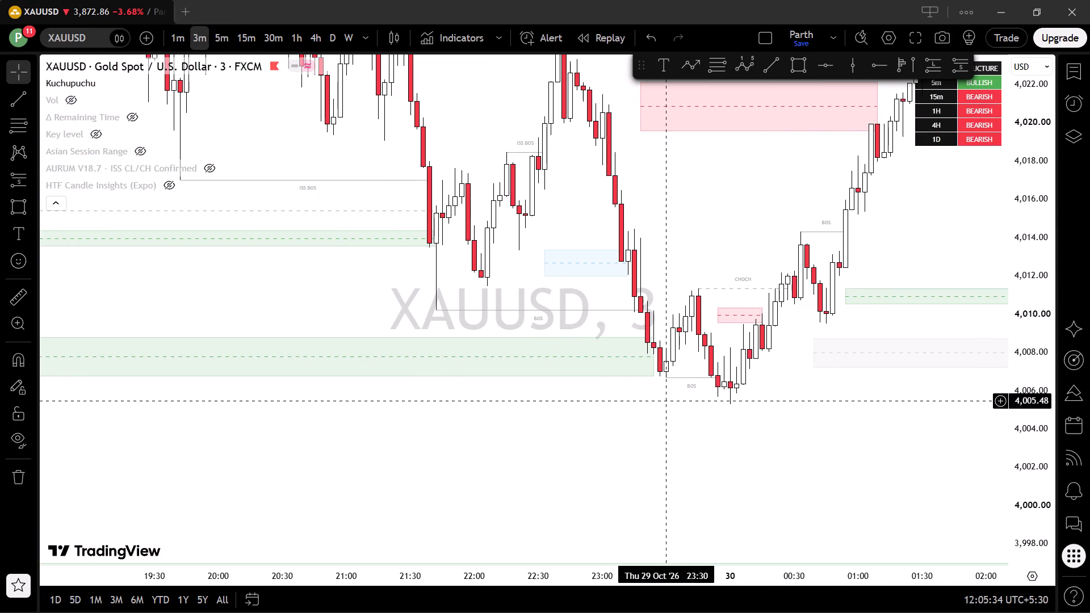
left_click_drag(668, 401, 667, 404)
left_click_drag(468, 437, 1089, 454)
left_click_drag(351, 383, 801, 516)
left_click_drag(354, 251, 828, 358)
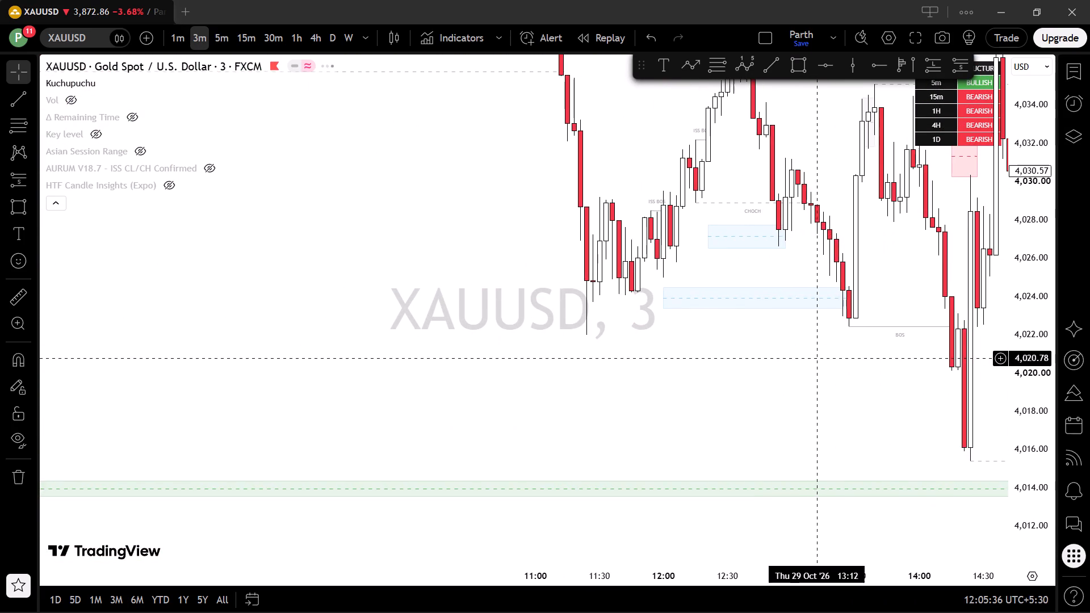
left_click_drag(327, 349, 1009, 572)
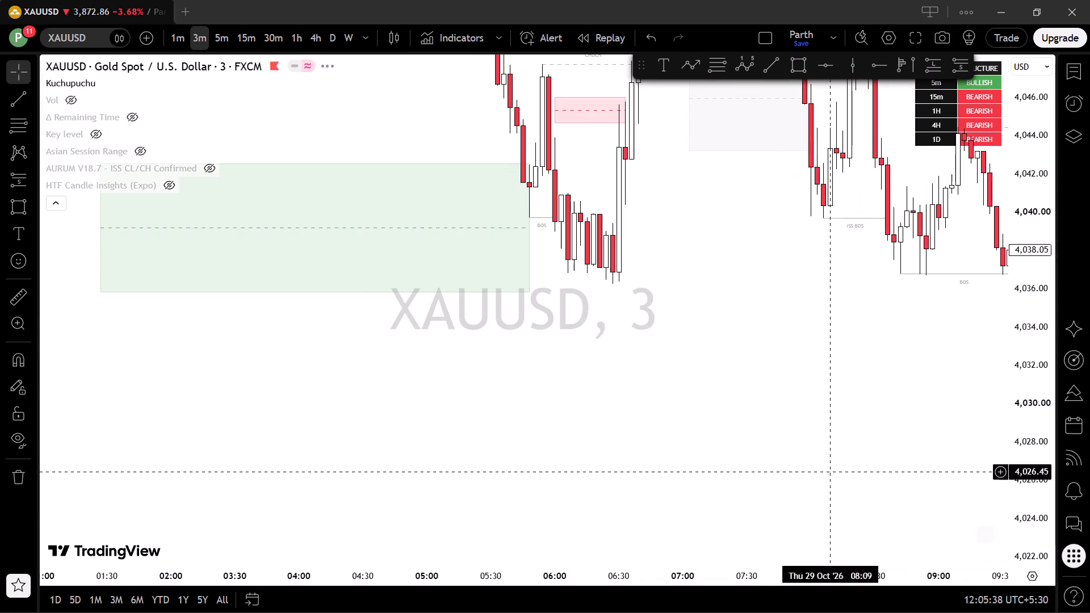
left_click_drag(1024, 183, 894, 610)
scroll(580, 330, "down", 20)
scroll(580, 330, "down", 1)
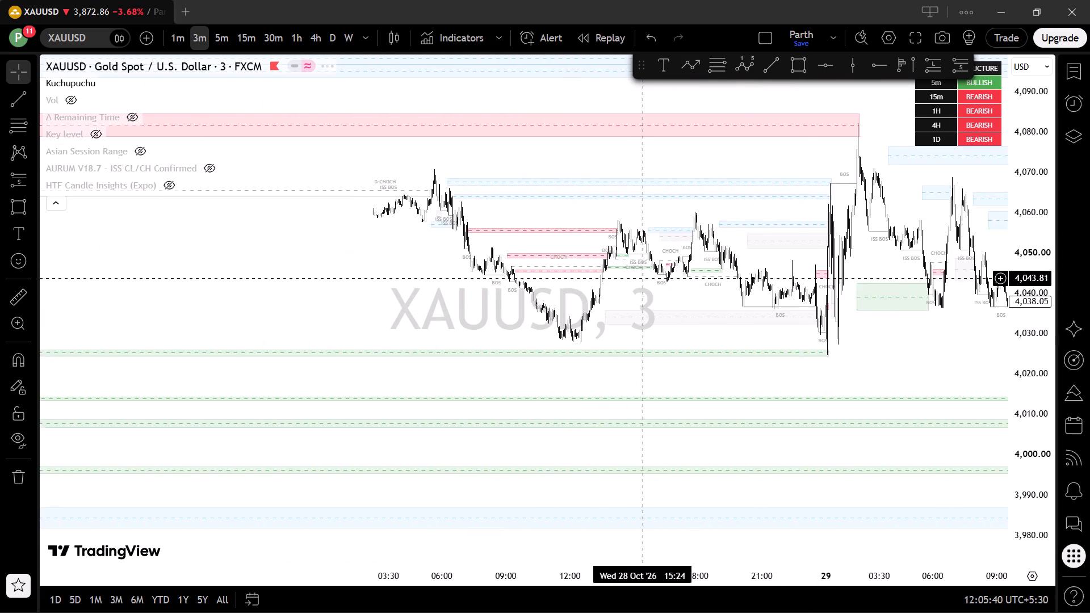
scroll(643, 275, "down", 3)
left_click_drag(433, 342, 719, 231)
scroll(723, 293, "up", 9)
left_click_drag(399, 345, 673, 331)
scroll(601, 338, "up", 2)
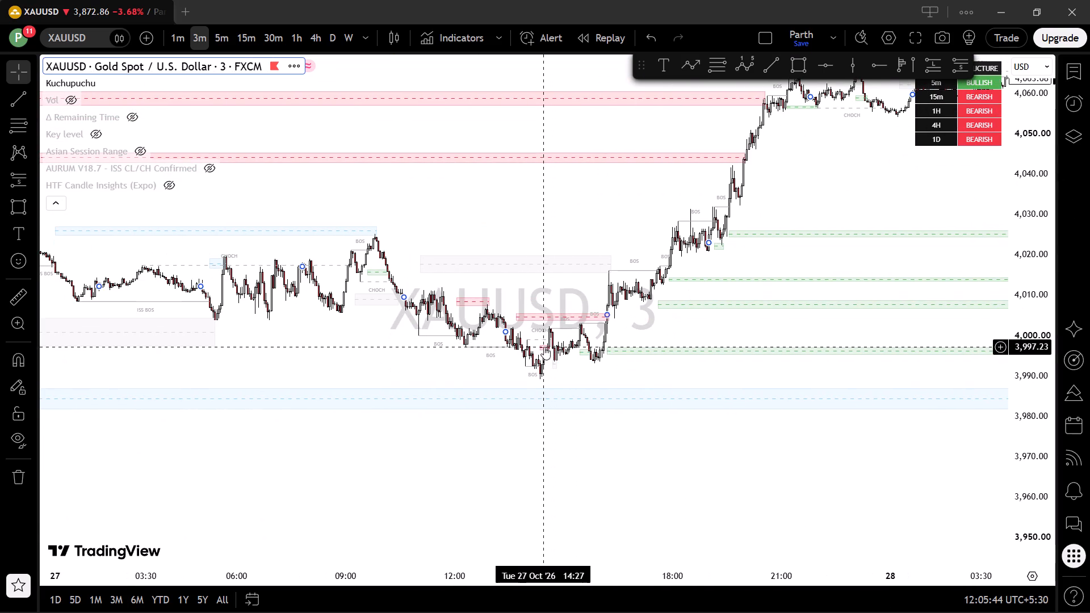
left_click_drag(1043, 470, 972, 85)
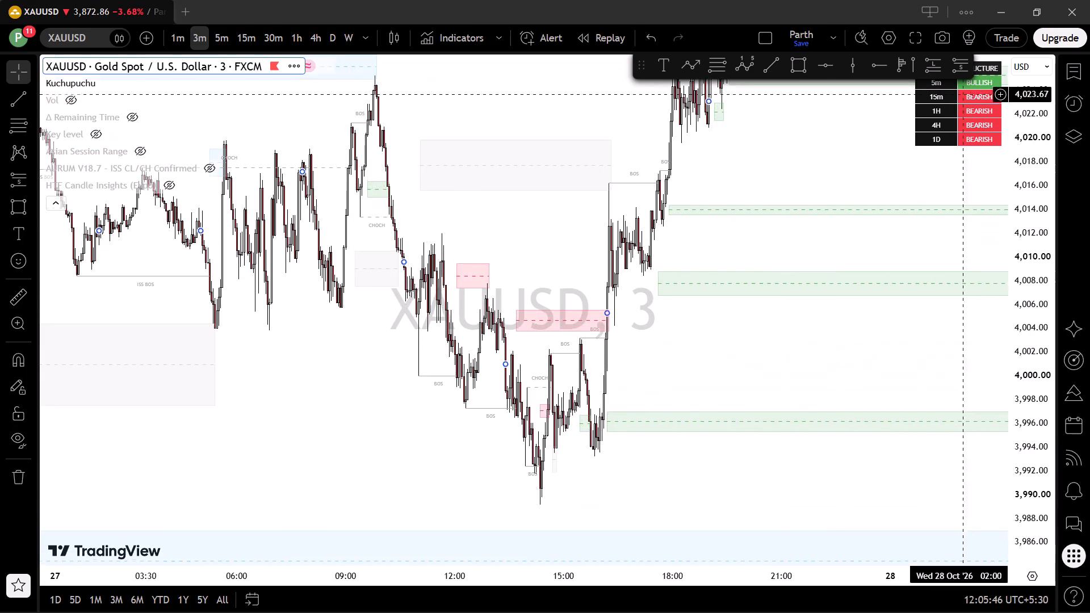
scroll(656, 335, "up", 5)
left_click_drag(396, 382, 944, 293)
scroll(870, 317, "up", 6)
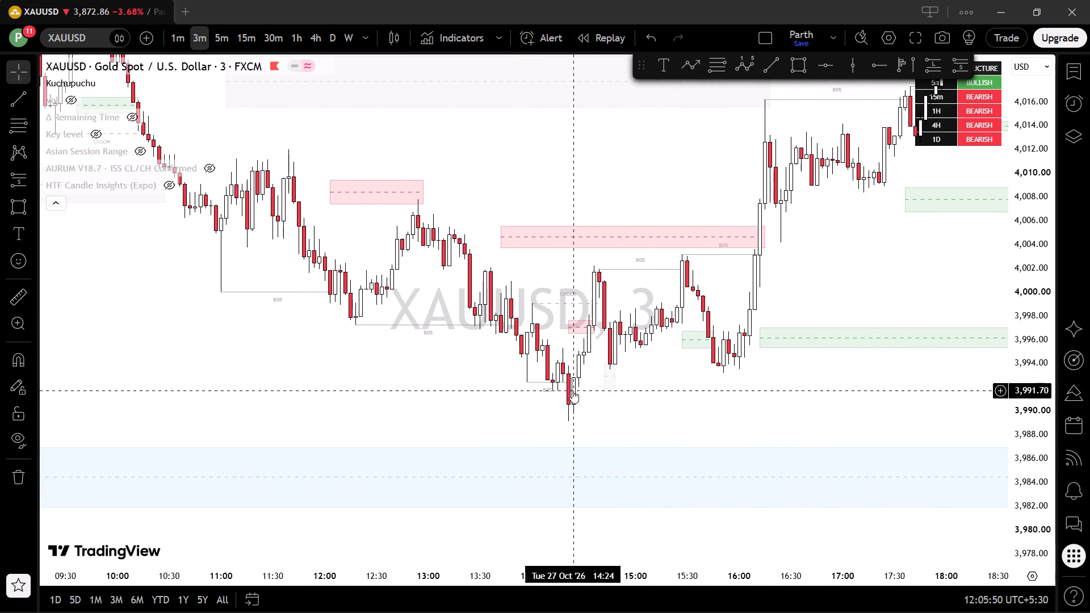
left_click_drag(570, 386, 478, 389)
left_click_drag(676, 314, 608, 308)
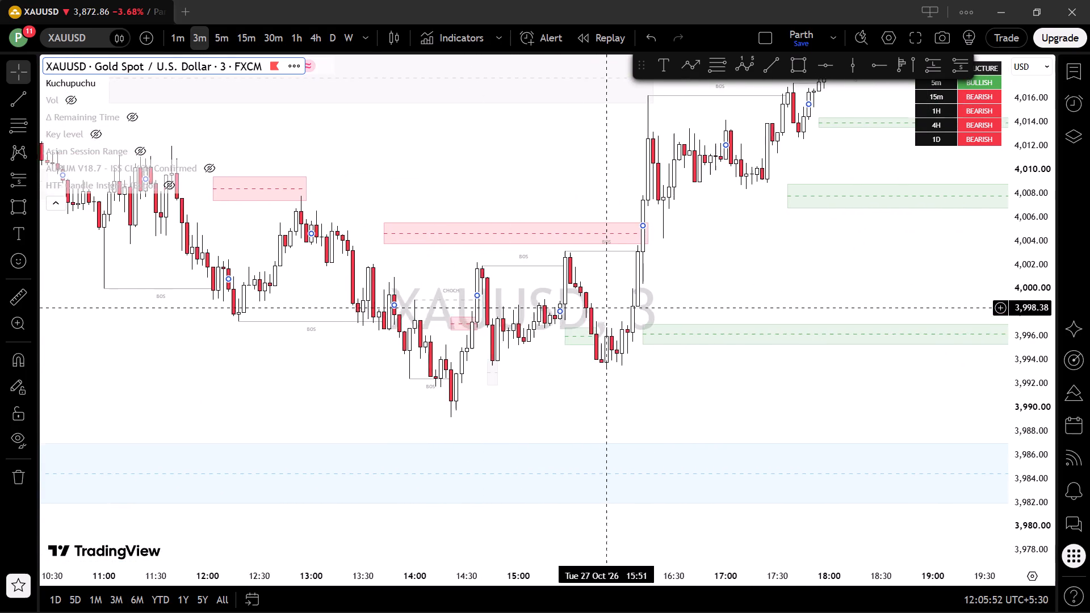
left_click_drag(608, 308, 597, 312)
left_click_drag(626, 371, 525, 390)
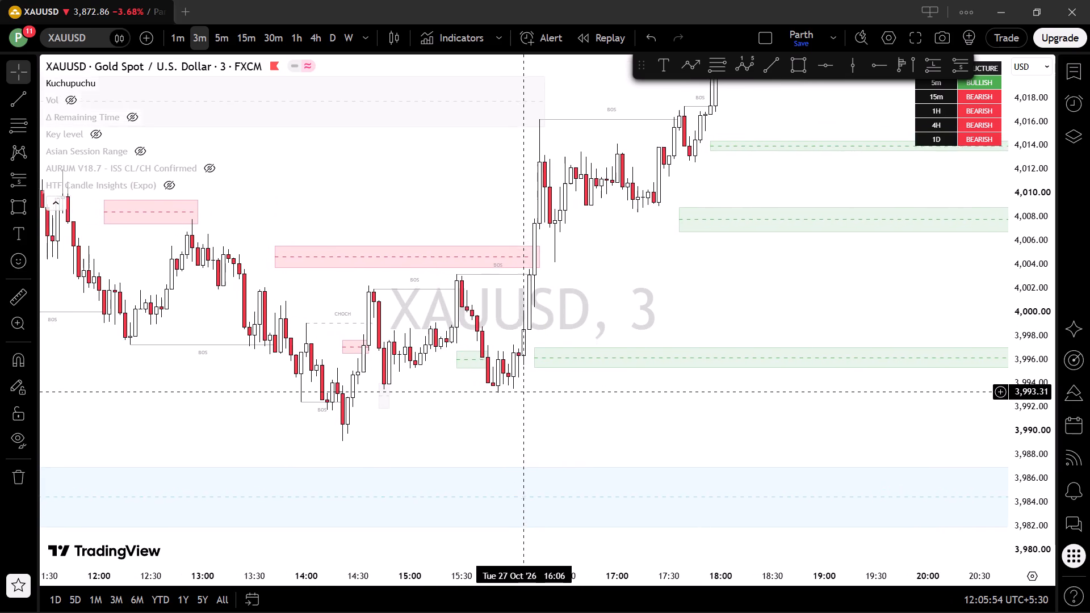
left_click_drag(525, 390, 531, 384)
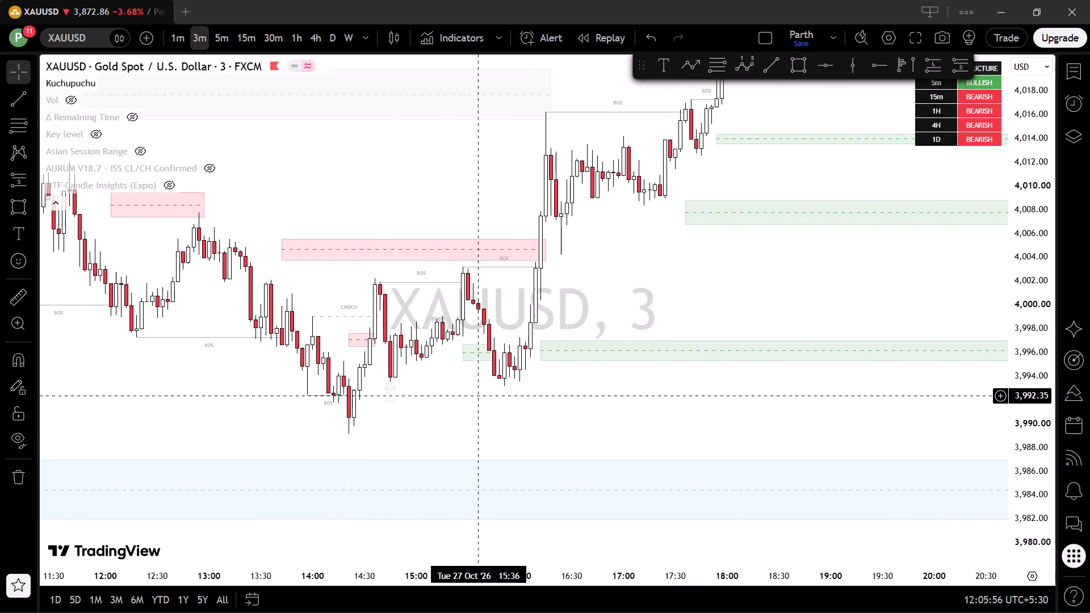
Switch XAUUSD to the 15-minute timeframe and examine the October 27 decline into the afternoon low and the following rally.
left_click(240, 44)
scroll(391, 229, "down", 5)
scroll(726, 295, "up", 7)
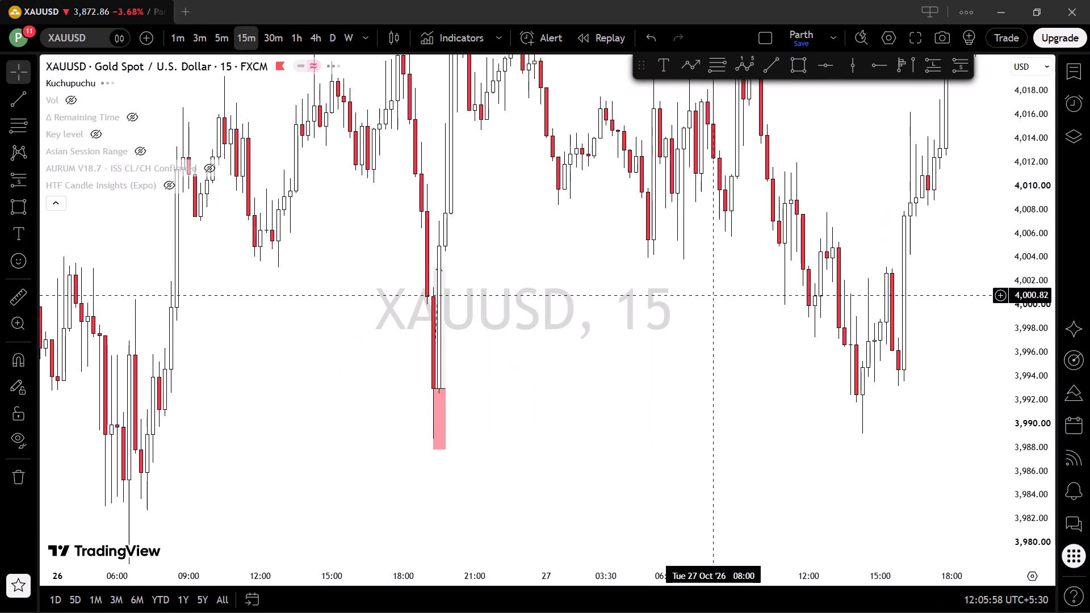
left_click_drag(753, 289, 581, 335)
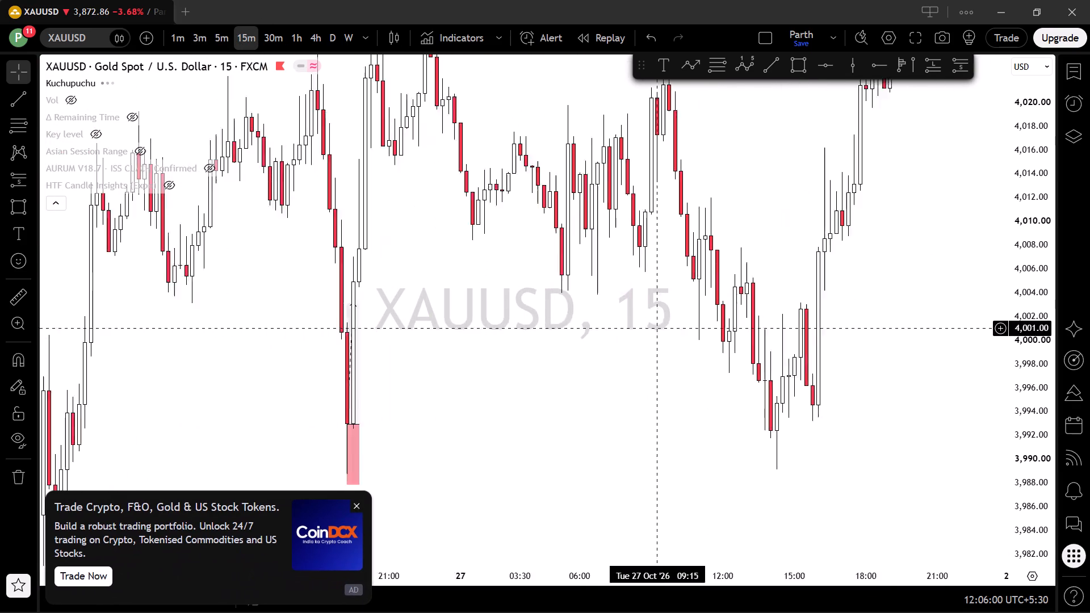
left_click_drag(581, 335, 527, 399)
left_click_drag(1051, 316, 1008, 442)
left_click_drag(897, 368, 903, 296)
scroll(906, 299, "up", 2)
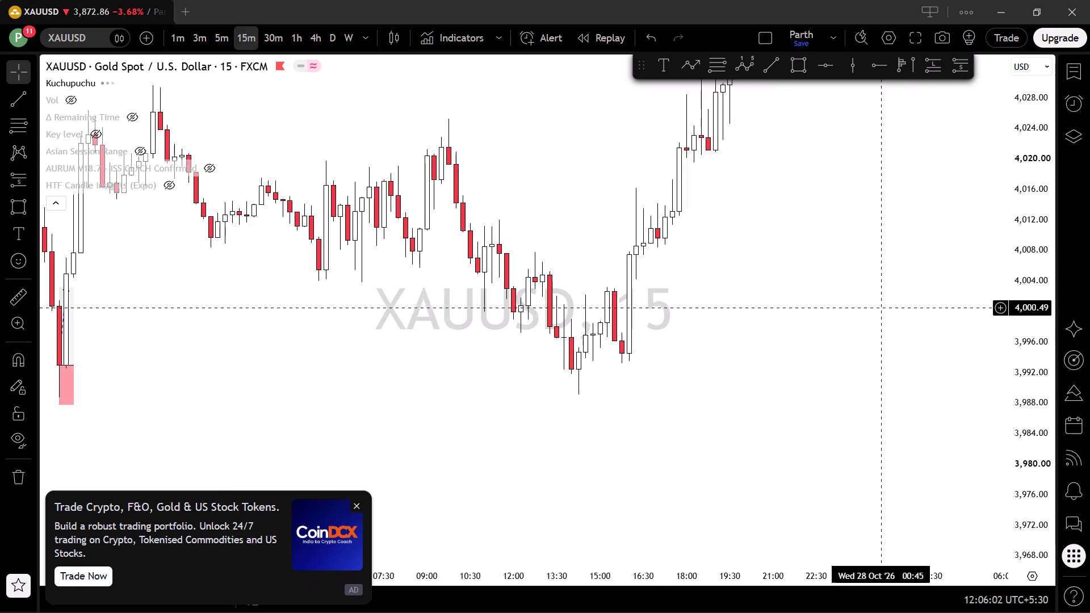
left_click_drag(813, 322, 841, 304)
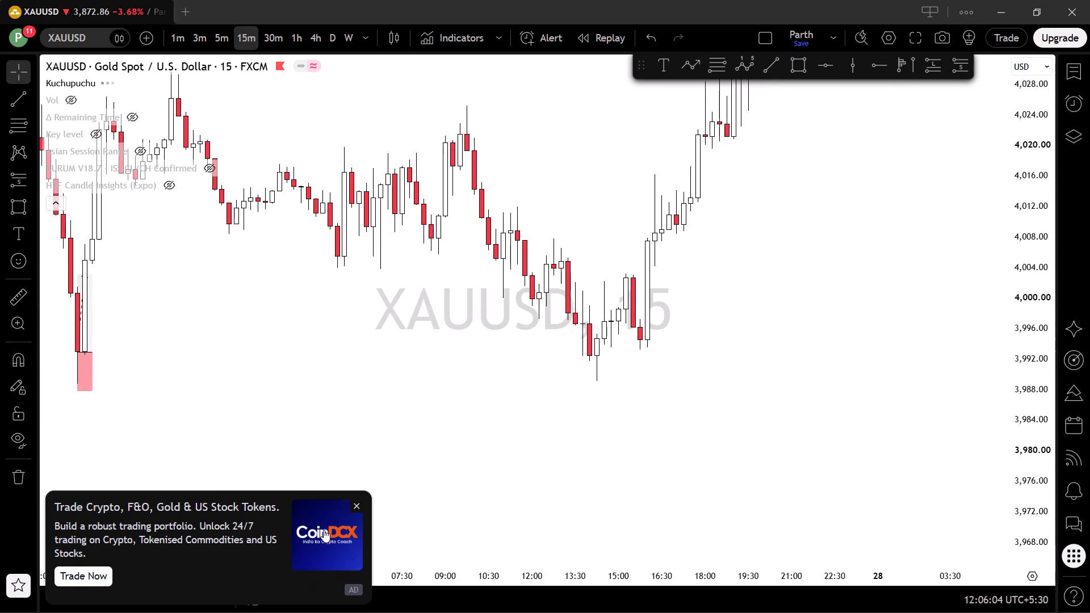
Dismiss the advertisement and the ad-free upgrade offer covering the chart.
left_click(362, 503)
left_click(360, 502)
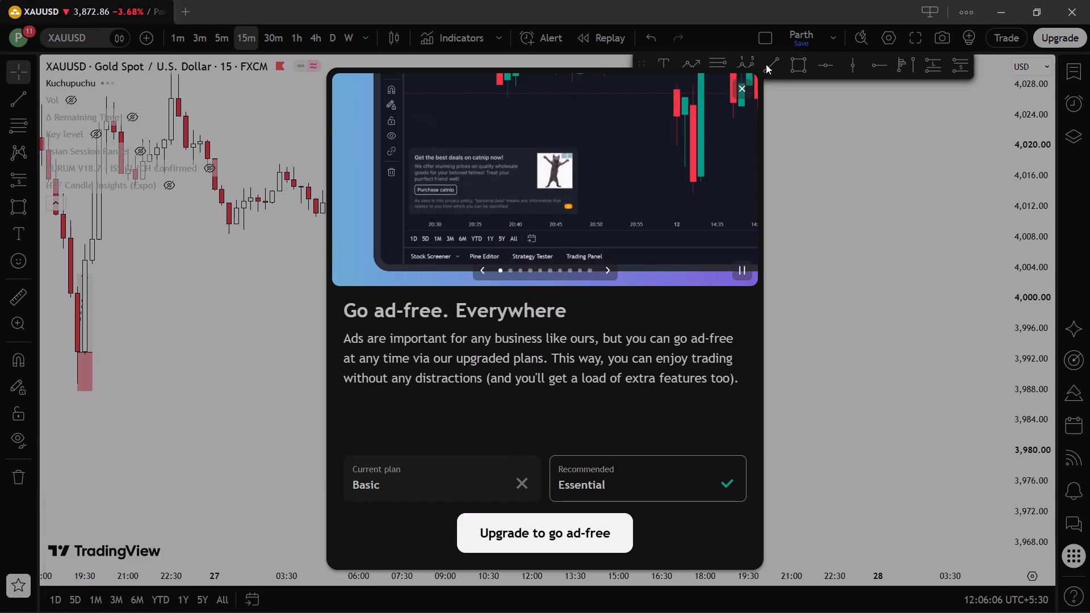
left_click_drag(745, 96, 745, 102)
left_click_drag(747, 79, 747, 87)
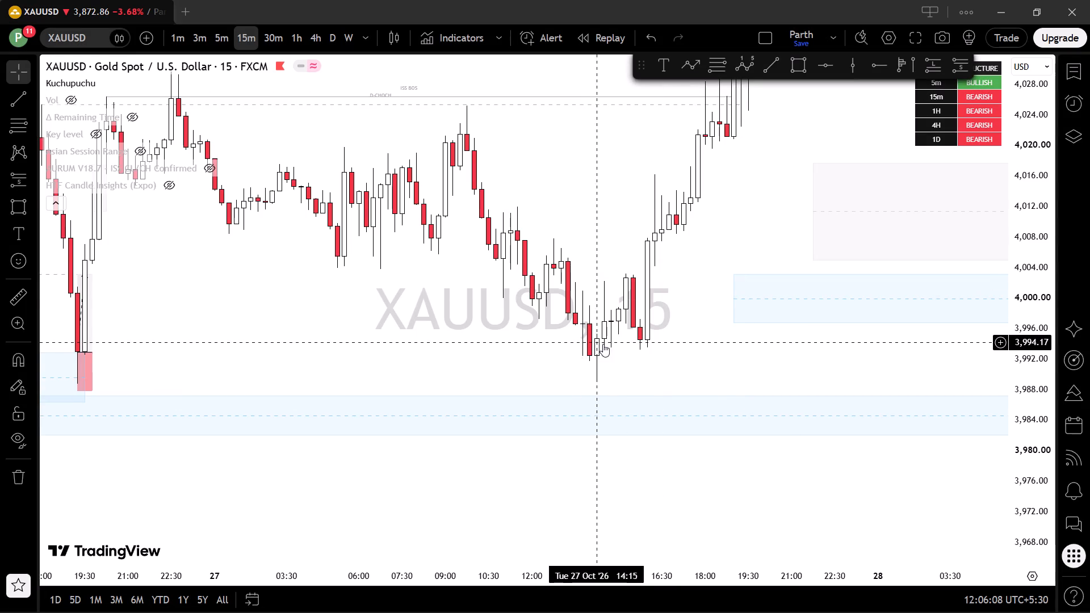
Compare the October 26 evening low with the October 27 afternoon low on the 15-minute chart.
left_click_drag(634, 356, 798, 351)
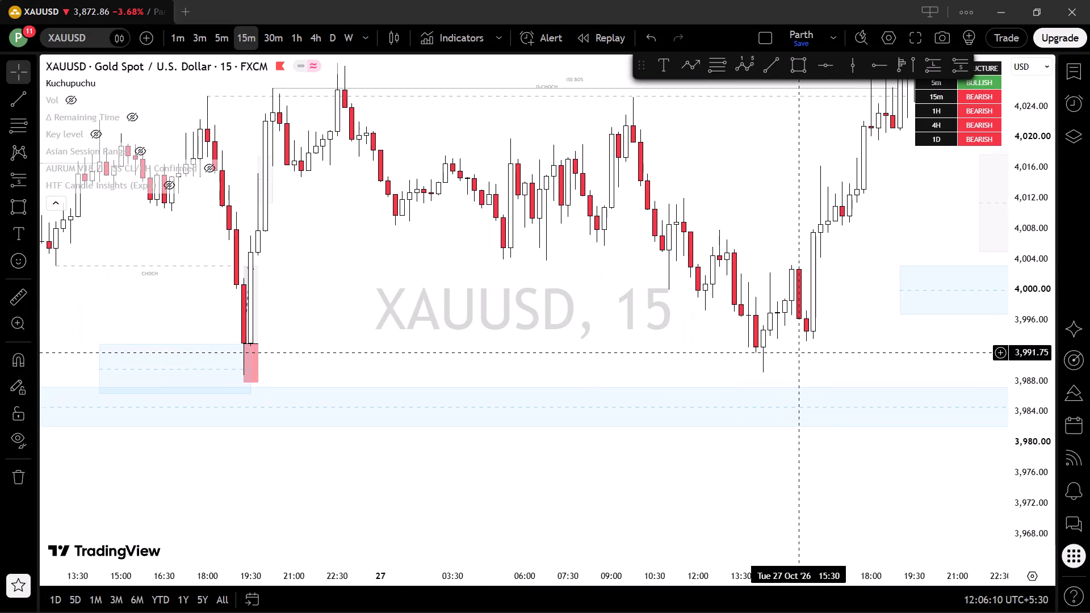
left_click_drag(798, 351, 730, 282)
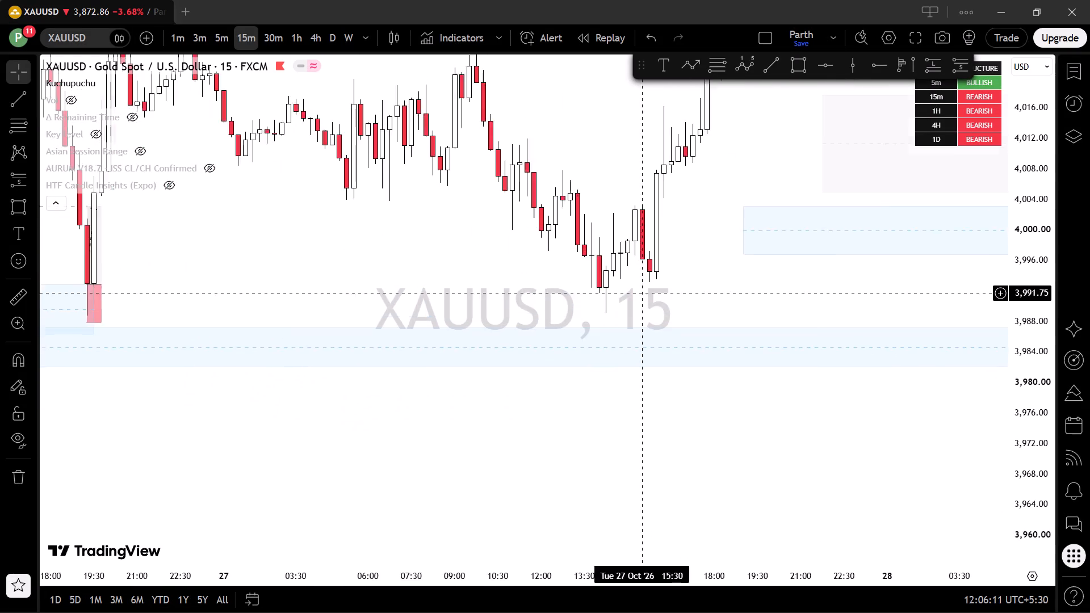
left_click_drag(730, 282, 833, 315)
scroll(833, 317, "up", 1)
left_click_drag(821, 318, 396, 417)
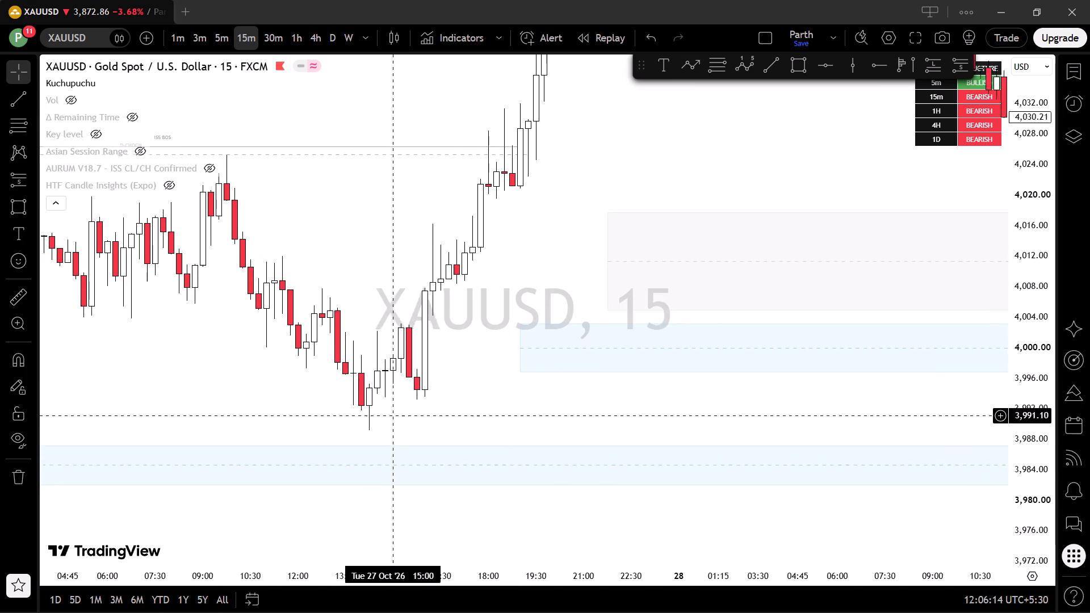
left_click_drag(396, 417, 583, 393)
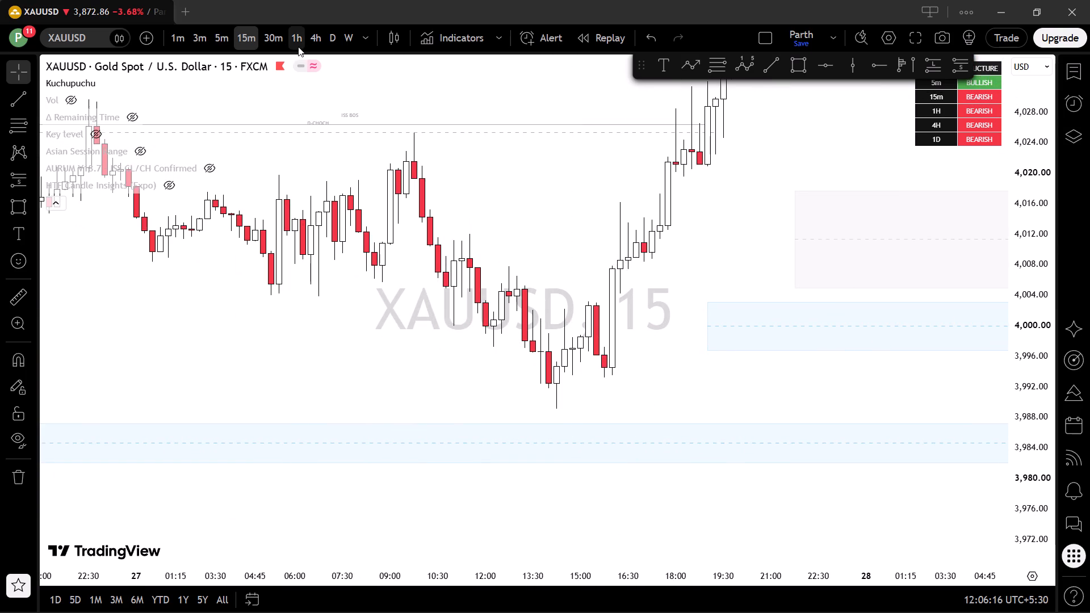
On the 1-hour chart, draw a rectangle from October 26 19:30 to just past the October 27 low, spanning about 3,993.93 to 3,986.72.
left_click(298, 47)
scroll(517, 255, "down", 2)
left_click_drag(1042, 211, 992, 609)
scroll(858, 384, "down", 2)
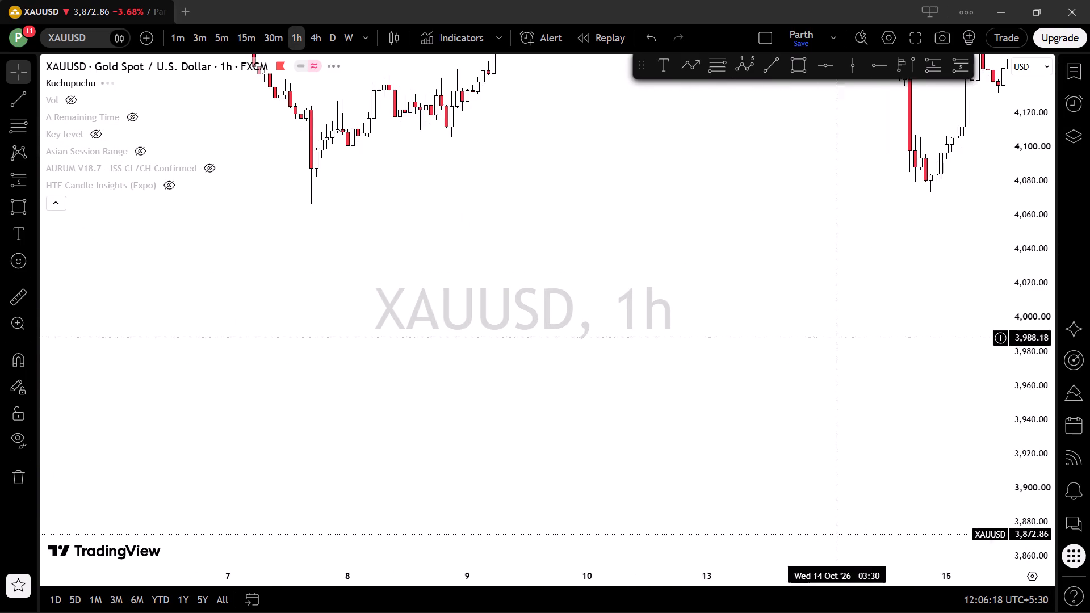
left_click_drag(785, 323, 404, 526)
left_click_drag(861, 326, 0, 245)
left_click_drag(808, 224, 24, 190)
left_click_drag(783, 203, 677, 202)
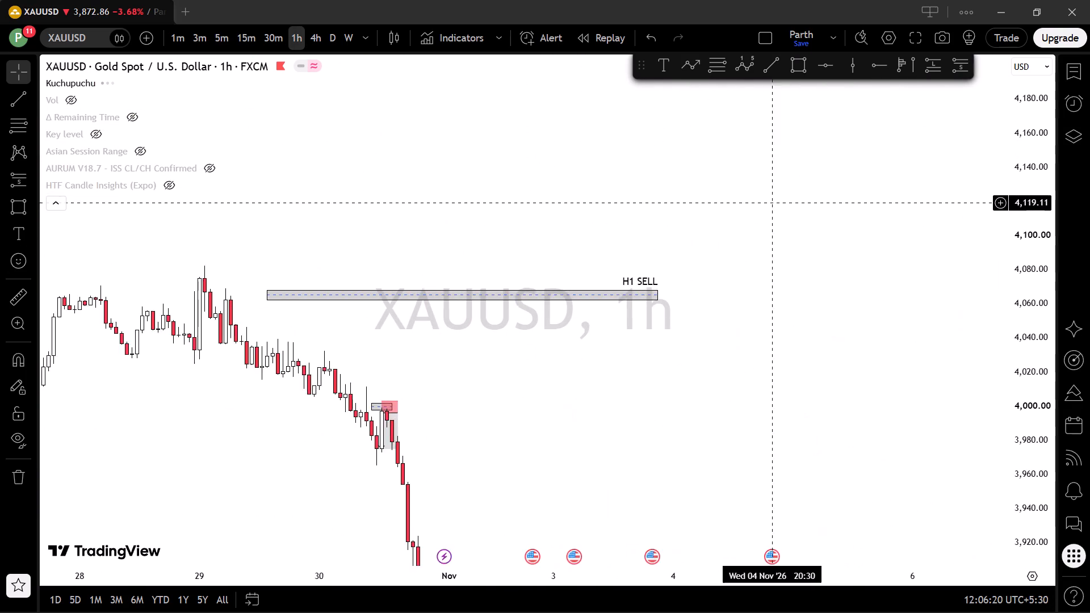
left_click_drag(677, 202, 724, 0)
left_click_drag(448, 300, 829, 496)
left_click_drag(626, 380, 640, 354)
left_click_drag(408, 382, 634, 336)
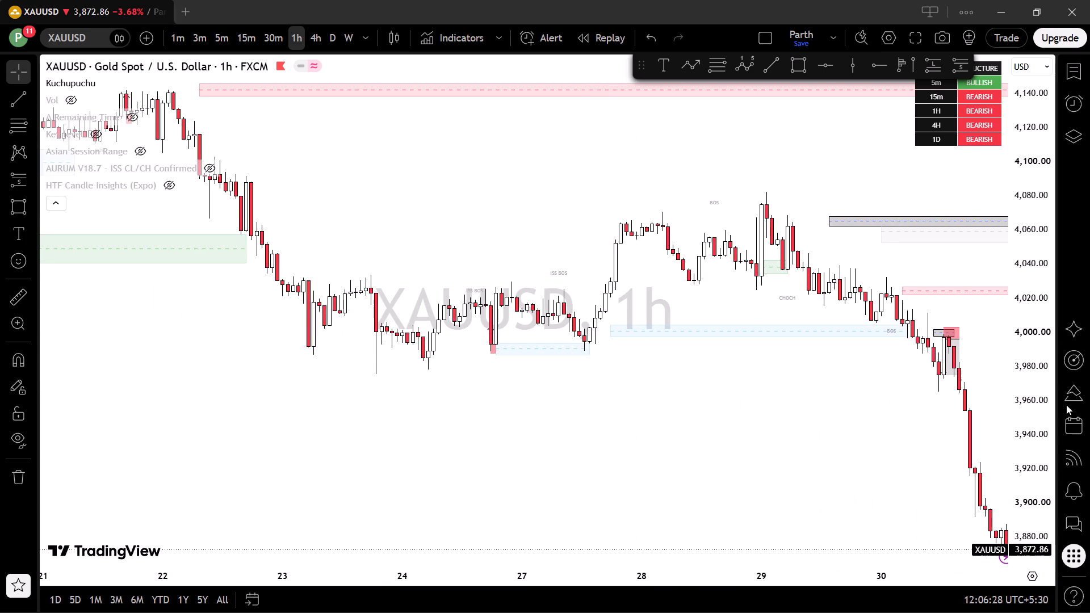
left_click_drag(1032, 443, 1032, 46)
scroll(770, 320, "up", 5)
left_click_drag(480, 394, 699, 359)
scroll(527, 389, "up", 1)
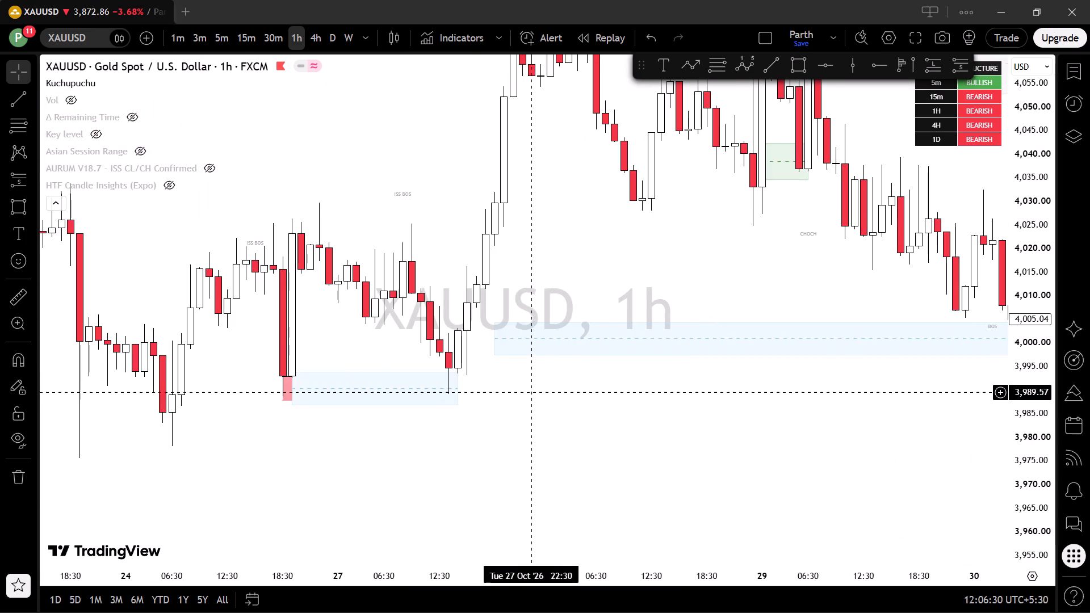
left_click(793, 62)
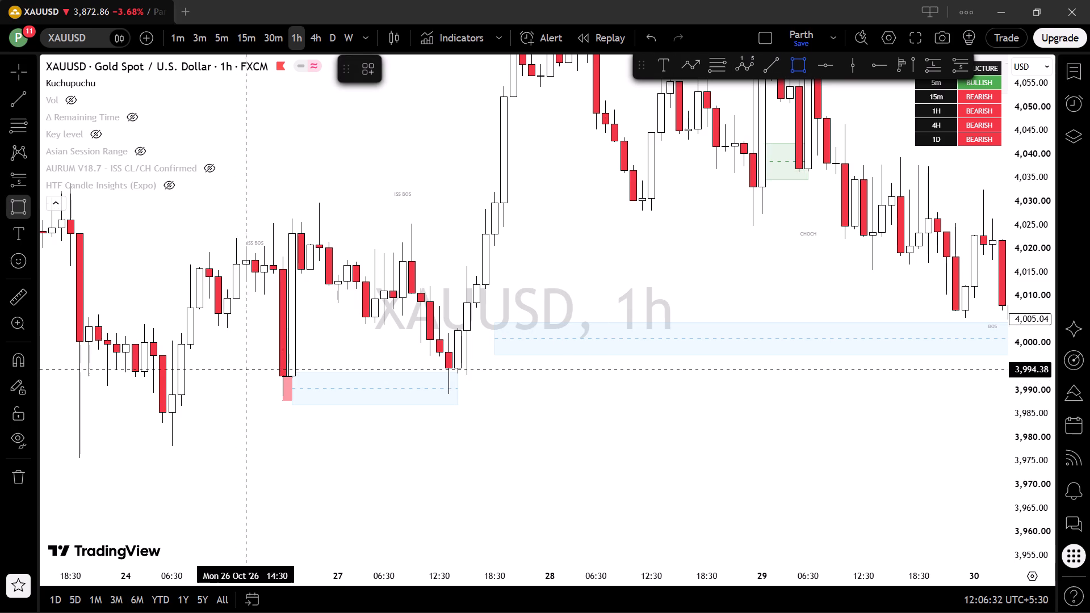
left_click(294, 371)
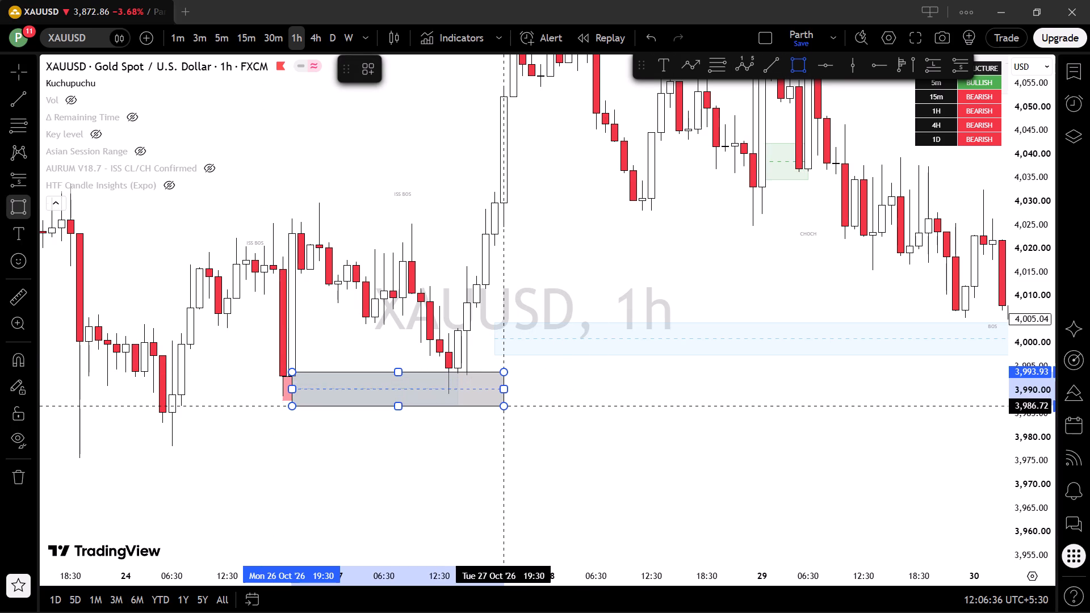
left_click(502, 405)
left_click_drag(501, 387, 469, 385)
left_click(604, 391)
Switch XAUUSD to the 5-minute timeframe and locate the October 26–27 demand rectangle and the price action at its end.
scroll(466, 396, "up", 1)
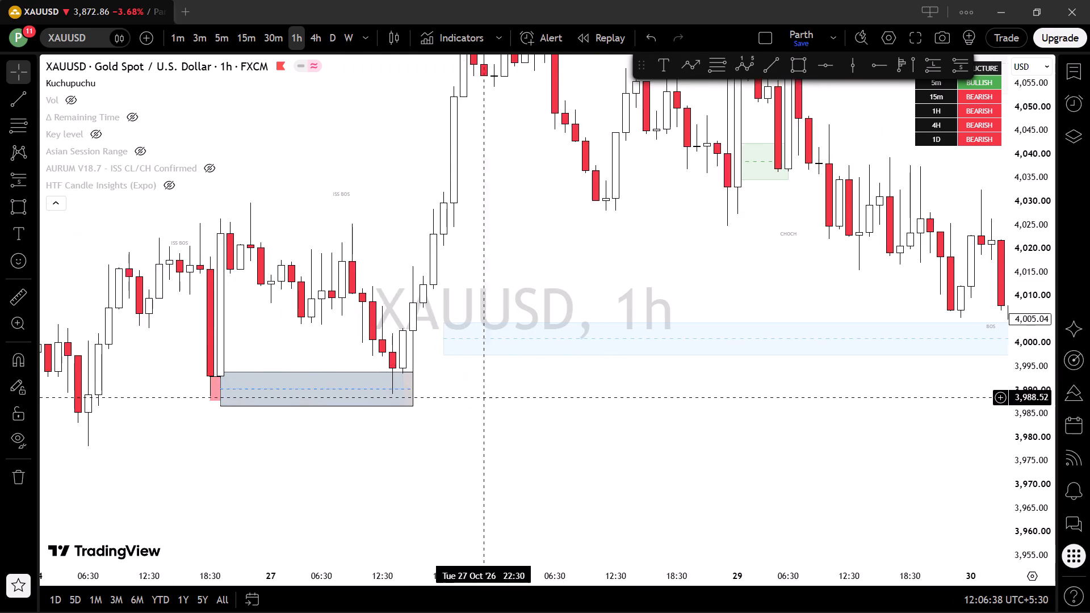
left_click_drag(496, 398, 620, 403)
scroll(514, 387, "up", 1)
left_click(207, 41)
left_click(222, 44)
scroll(404, 310, "down", 3)
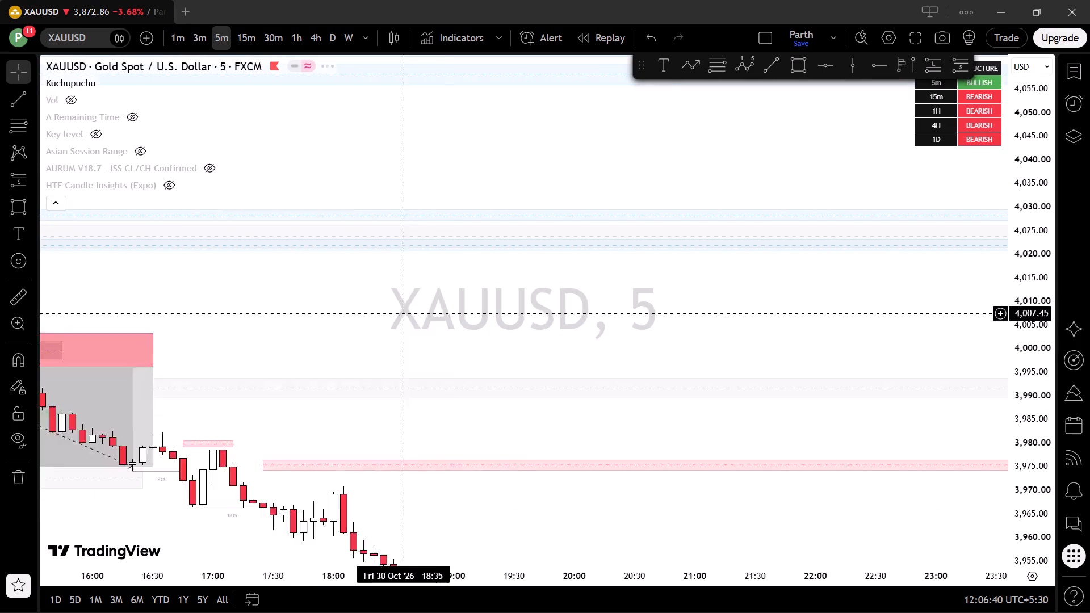
scroll(413, 325, "down", 2)
scroll(673, 335, "down", 2)
left_click_drag(776, 397, 532, 219)
scroll(585, 216, "down", 5)
left_click_drag(874, 341, 376, 148)
scroll(573, 152, "down", 9)
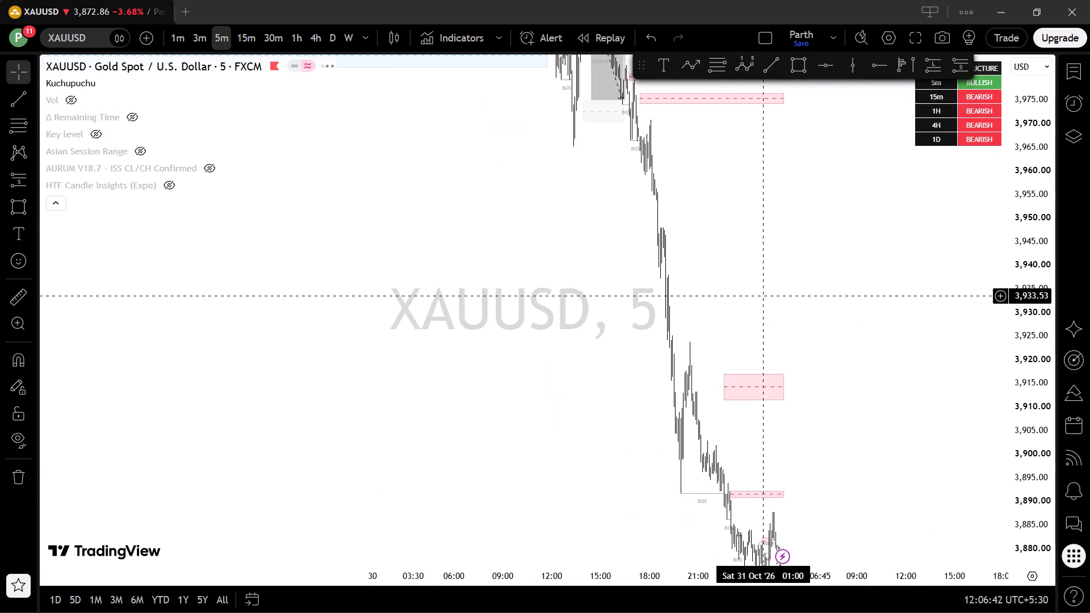
scroll(774, 292, "down", 3)
left_click_drag(1040, 263, 987, 575)
scroll(582, 395, "down", 5)
left_click_drag(643, 299, 753, 381)
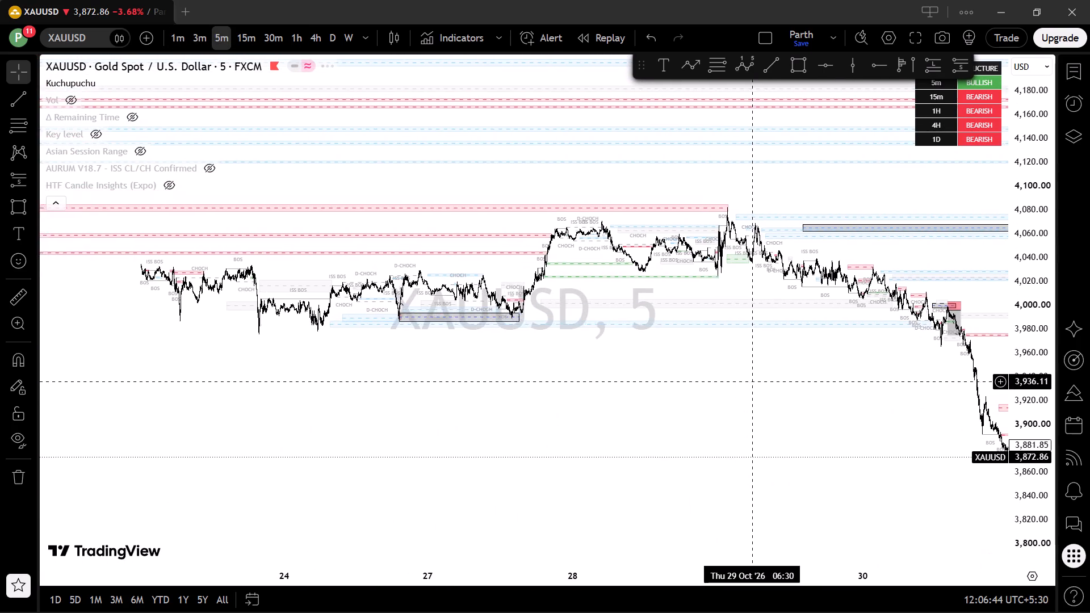
left_click_drag(753, 381, 755, 381)
left_click_drag(732, 360, 858, 382)
left_click(962, 390)
left_click_drag(1041, 488, 970, 0)
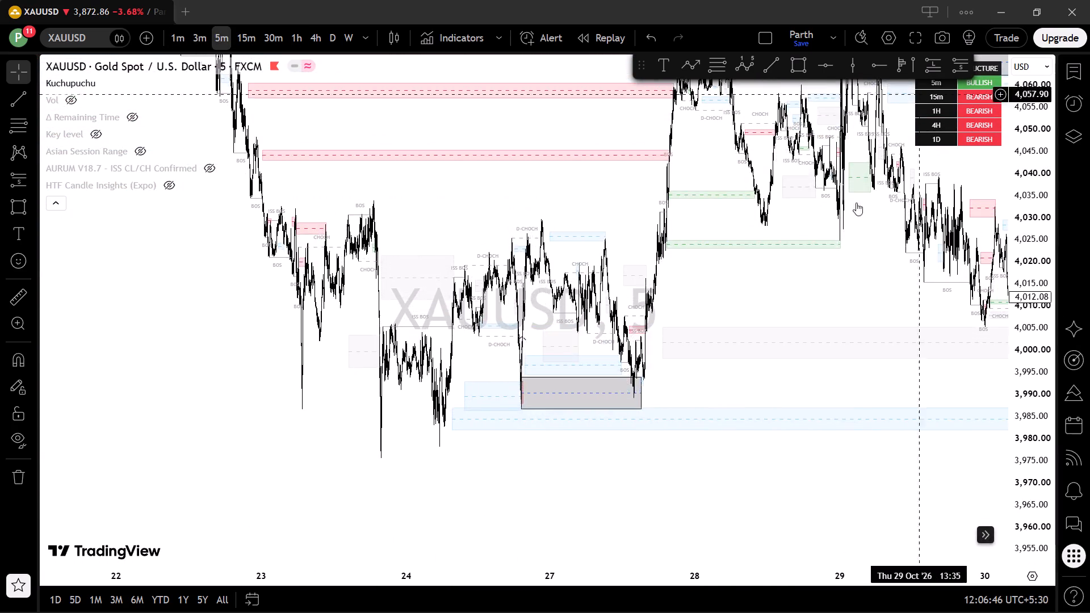
scroll(840, 219, "up", 8)
left_click_drag(476, 366, 1089, 356)
scroll(1052, 358, "up", 19)
left_click_drag(577, 390, 986, 377)
left_click_drag(778, 372, 843, 376)
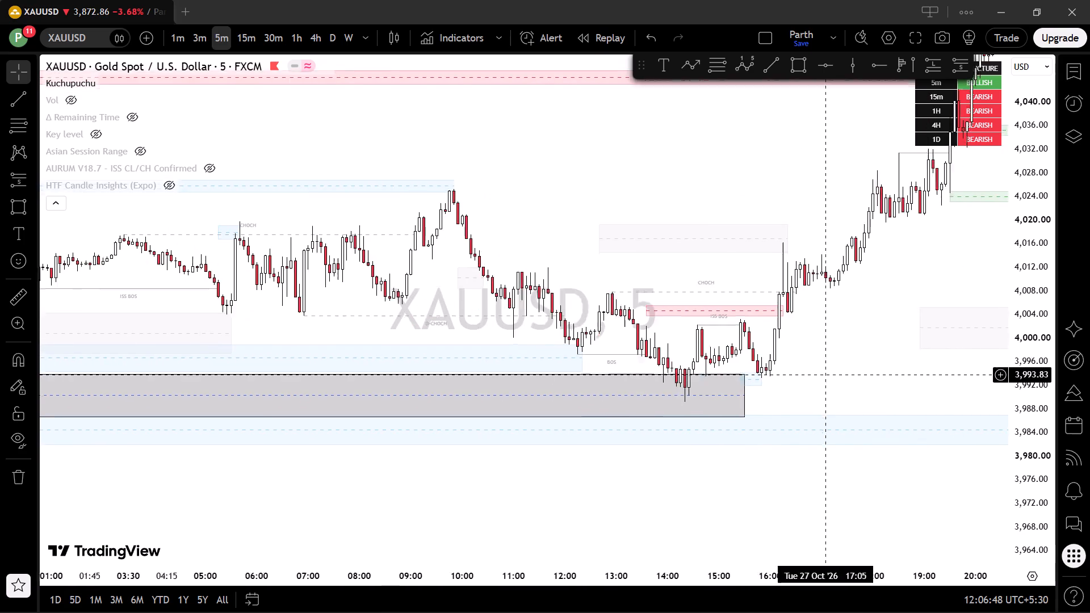
Examine how the 5-minute candles react at the rectangle on October 27 between about 14:00 and 16:30.
left_click_drag(843, 376, 872, 384)
left_click_drag(871, 360, 769, 349)
scroll(806, 362, "up", 2)
left_click_drag(1038, 443, 993, 113)
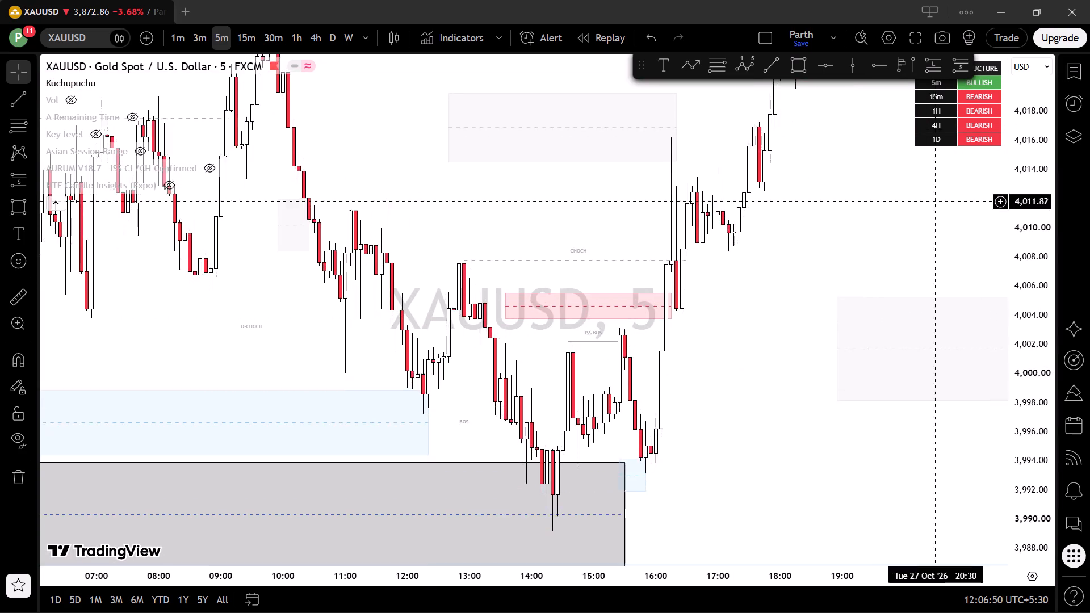
scroll(904, 274, "up", 3)
left_click_drag(761, 337, 818, 230)
scroll(743, 336, "down", 1)
left_click_drag(766, 420, 874, 419)
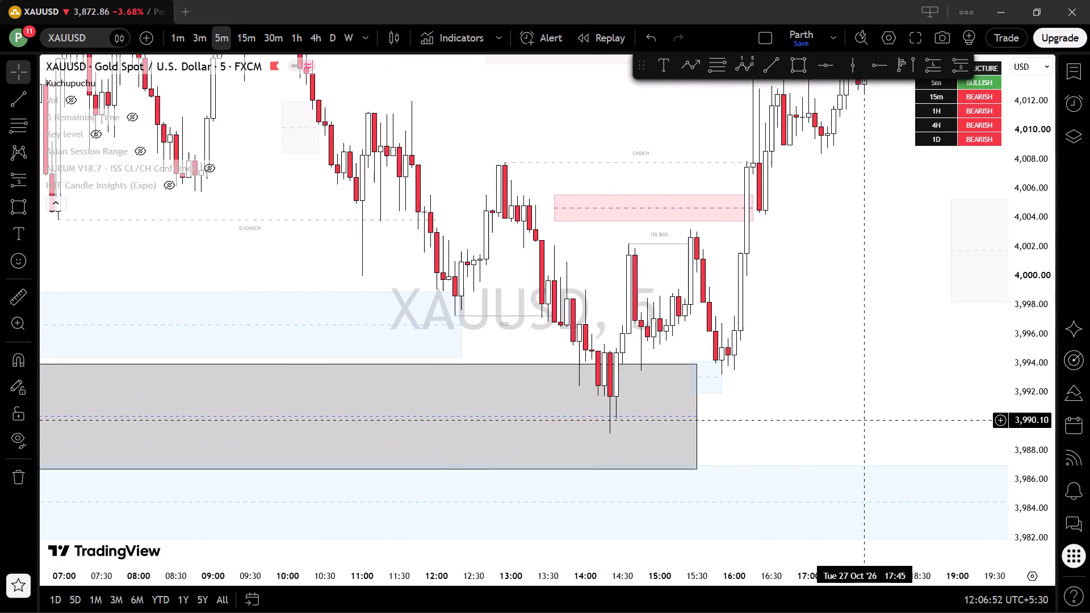
scroll(810, 419, "up", 2)
left_click(785, 433)
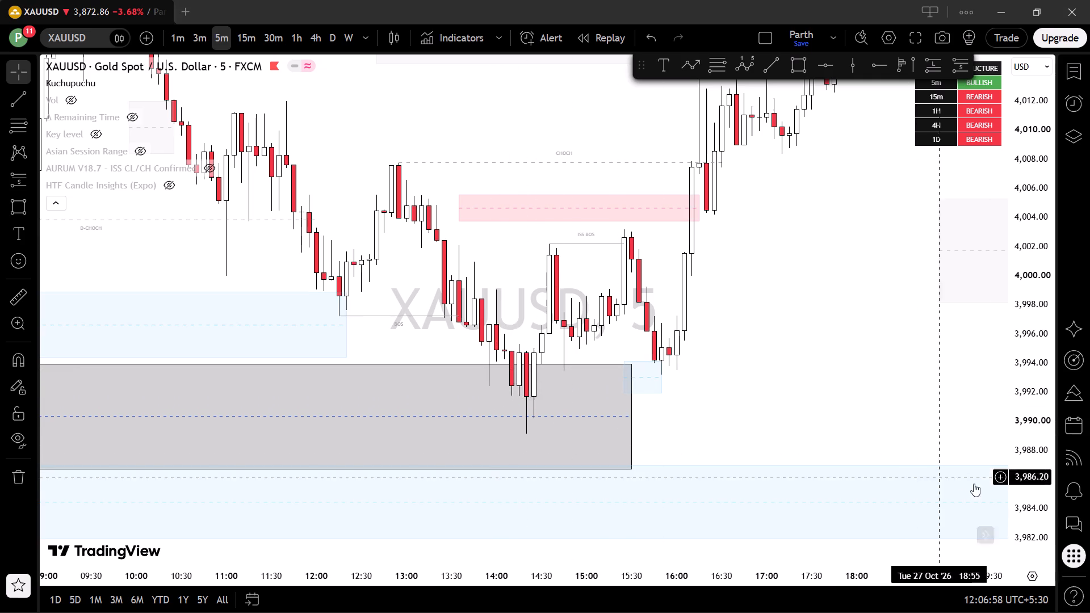
left_click_drag(1034, 462, 1087, 442)
scroll(870, 398, "up", 2)
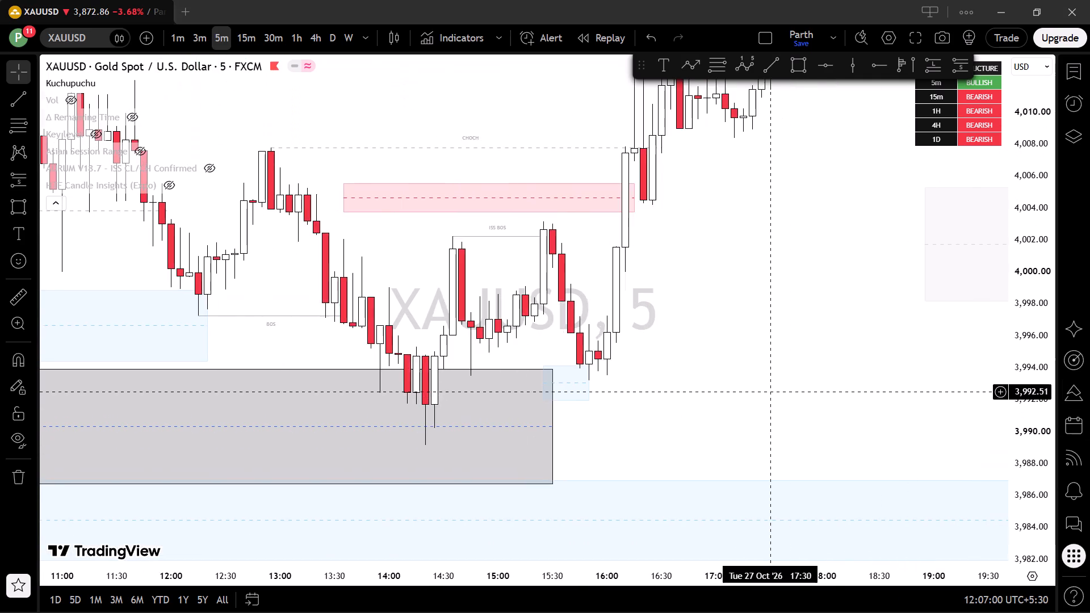
left_click_drag(736, 390, 793, 390)
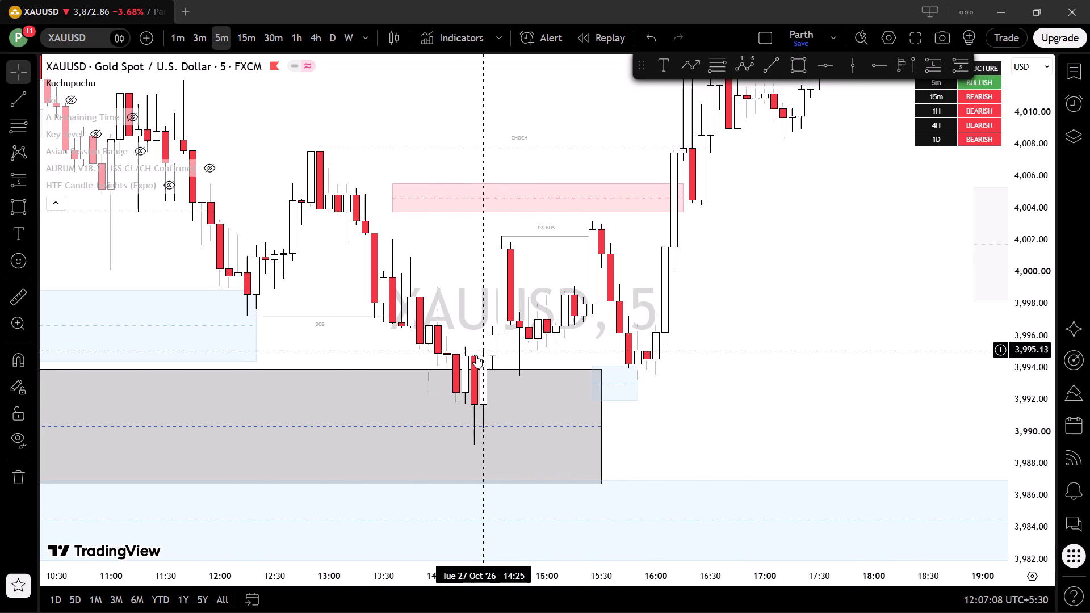
left_click(495, 334)
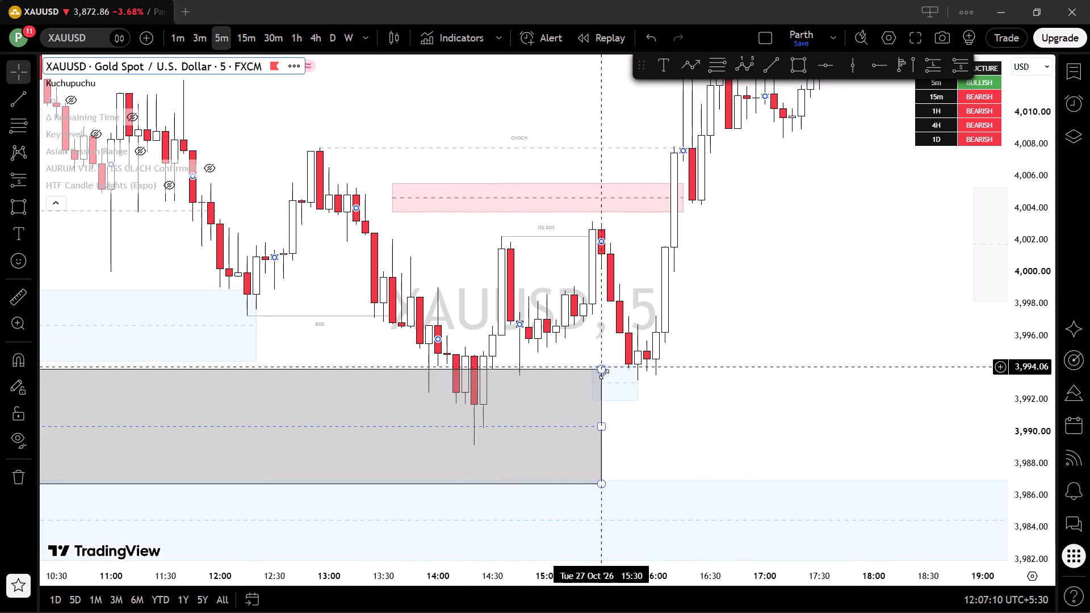
left_click_drag(729, 401, 747, 375)
scroll(748, 331, "down", 1)
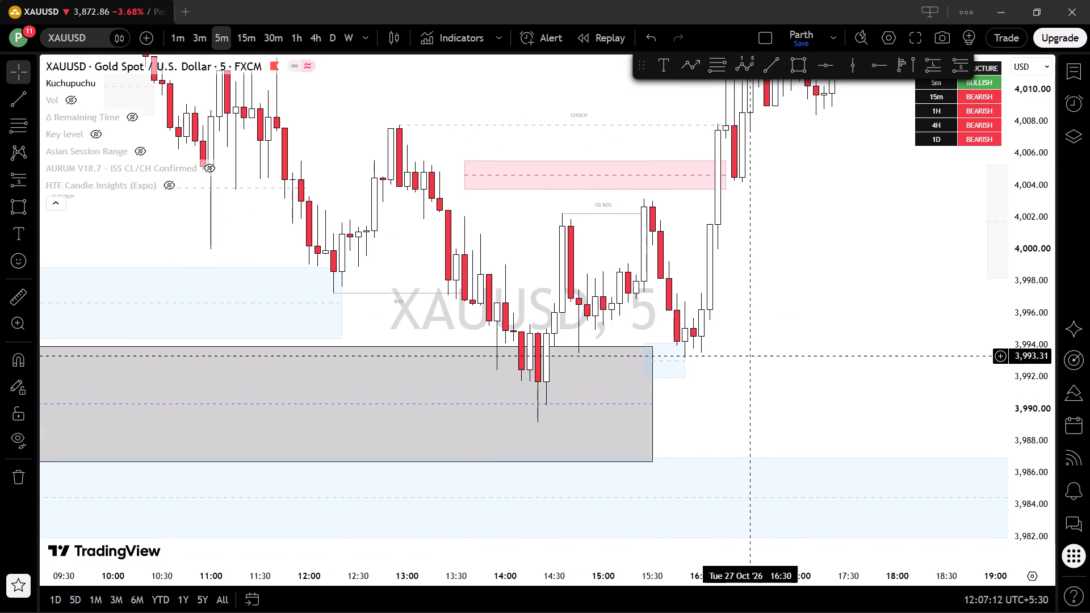
Switch to the AURUM journal in Chrome, open the October 27 trade's Plan stage, and check the available strategy playbooks.
key("alt+Tab")
left_click(1006, 309)
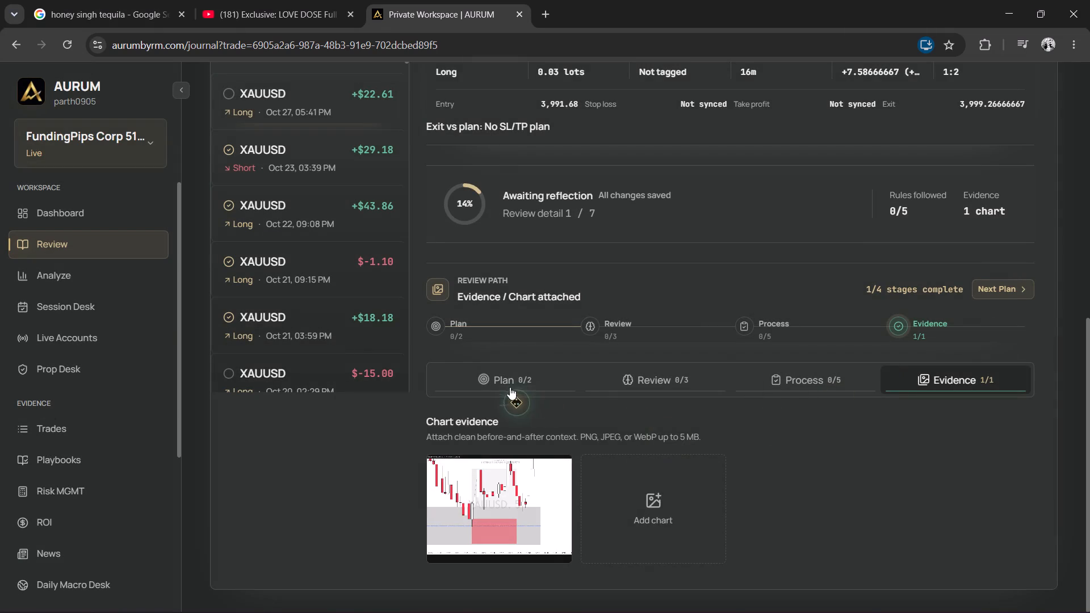
left_click(517, 384)
scroll(1007, 436, "down", 2)
left_click(959, 326)
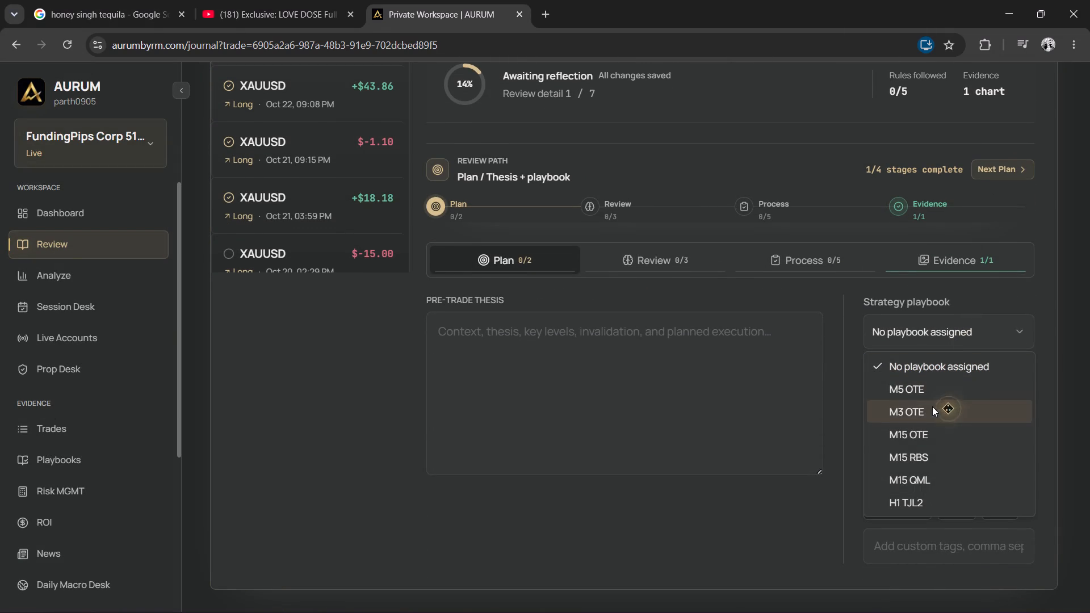
scroll(935, 454, "down", 2)
scroll(352, 215, "up", 2)
scroll(344, 454, "up", 1)
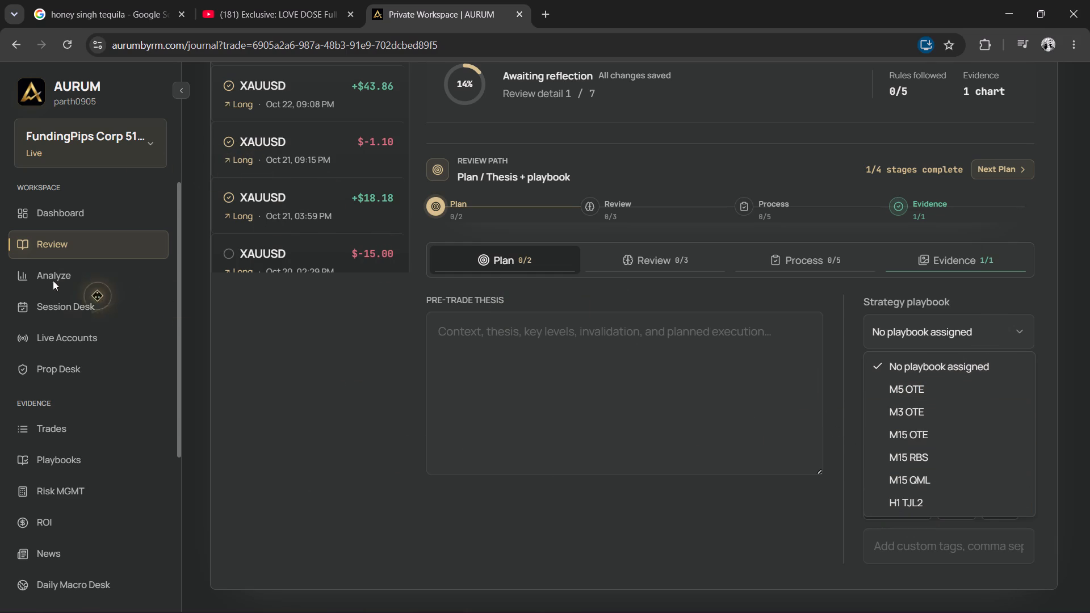
In the strategy playbooks, duplicate the M15 OTE playbook and set the copy's lifecycle to Active.
left_click(57, 452)
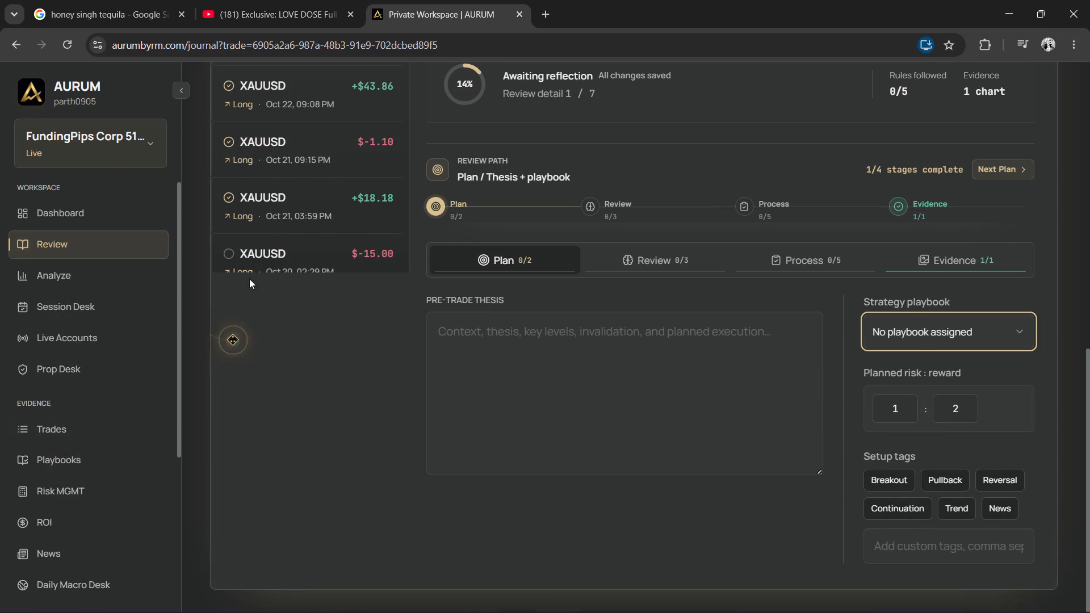
left_click(58, 463)
scroll(362, 237, "up", 1)
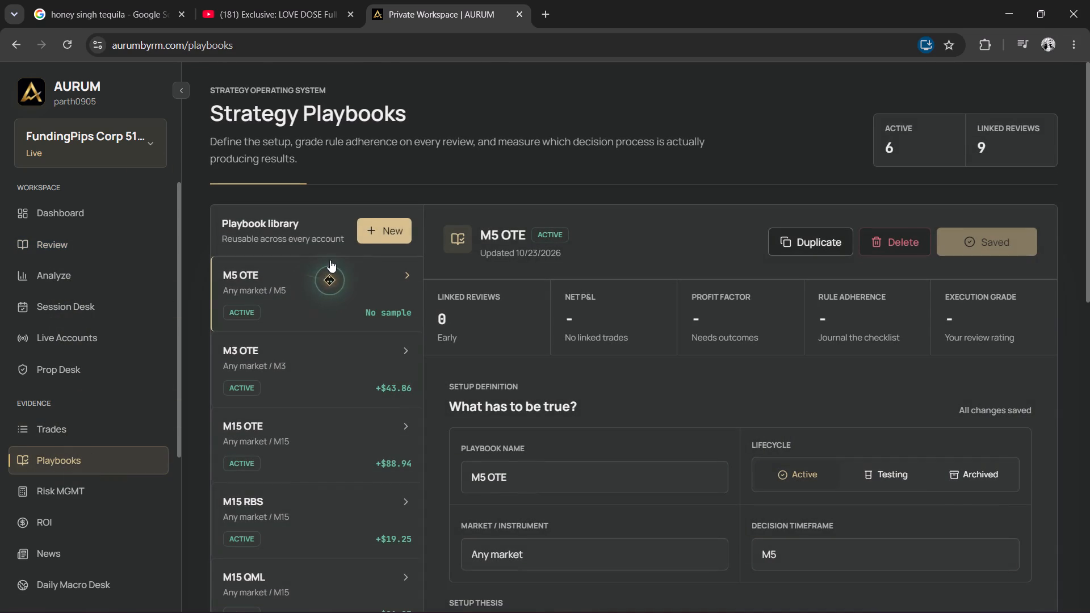
left_click(387, 236)
left_click(318, 302)
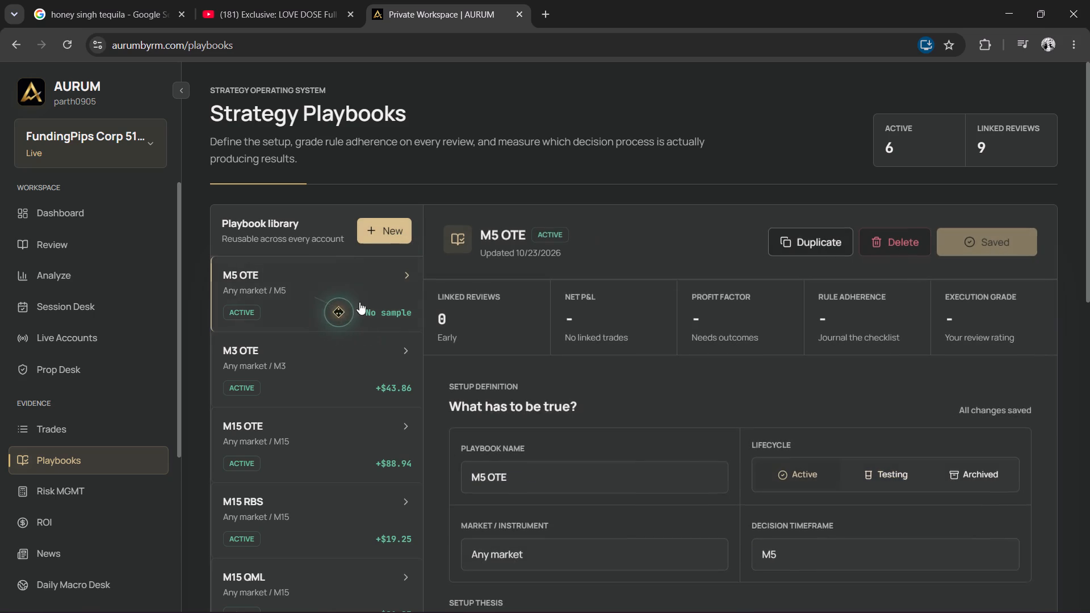
left_click(380, 422)
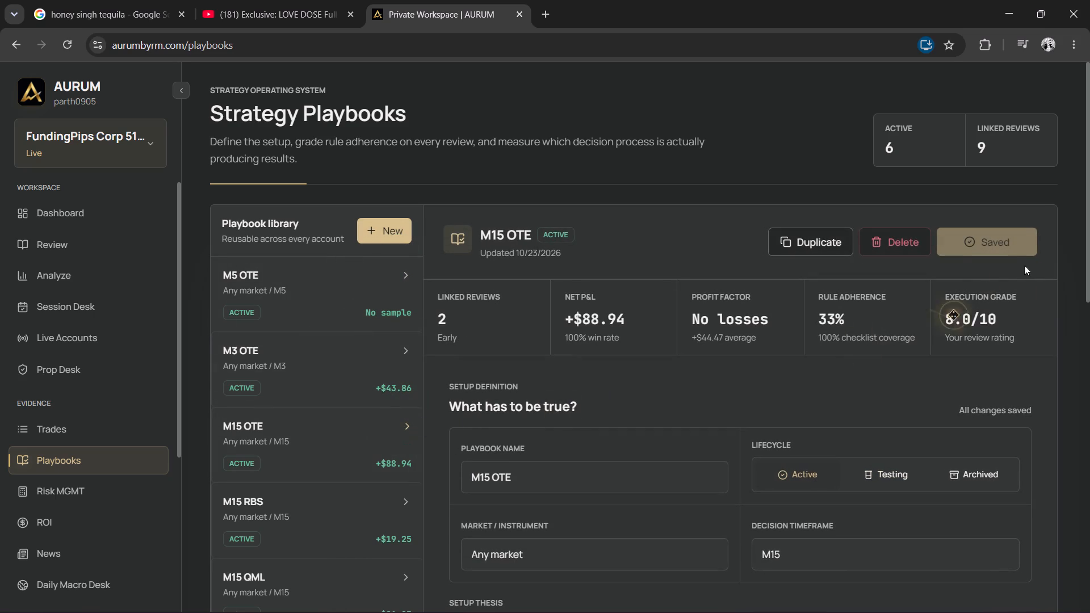
left_click(792, 241)
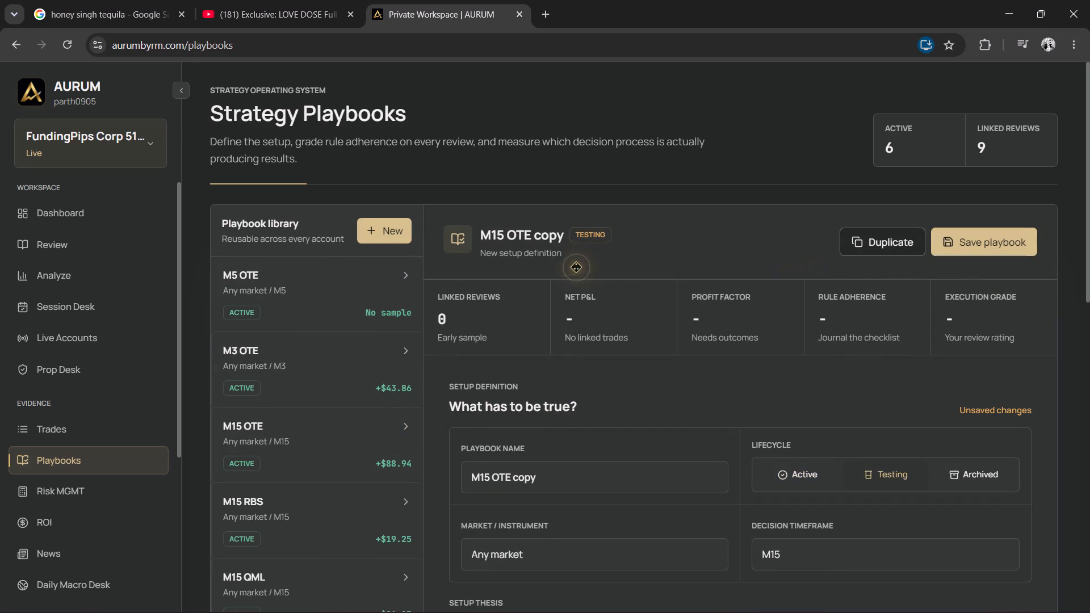
left_click(791, 473)
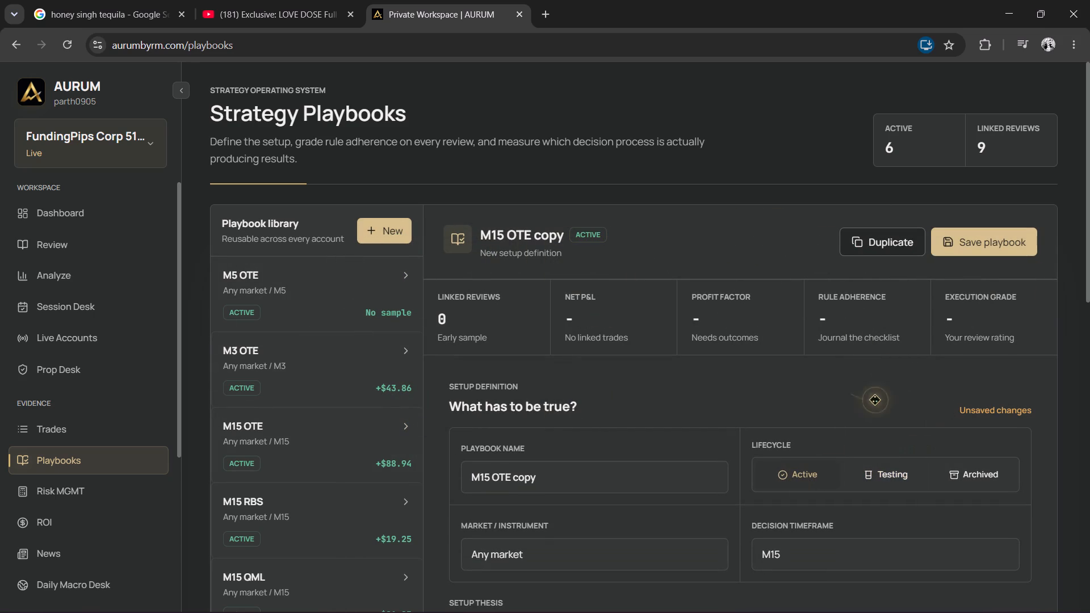
Rename the duplicated playbook as H1 OTE.
scroll(682, 293, "down", 1)
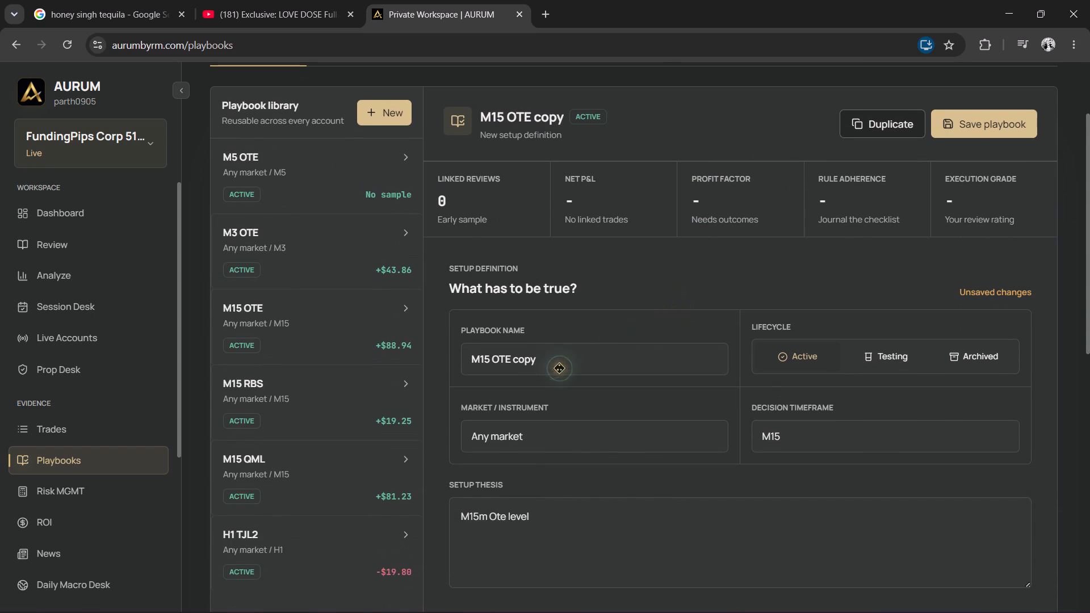
left_click(538, 358)
left_click_drag(569, 362, 517, 377)
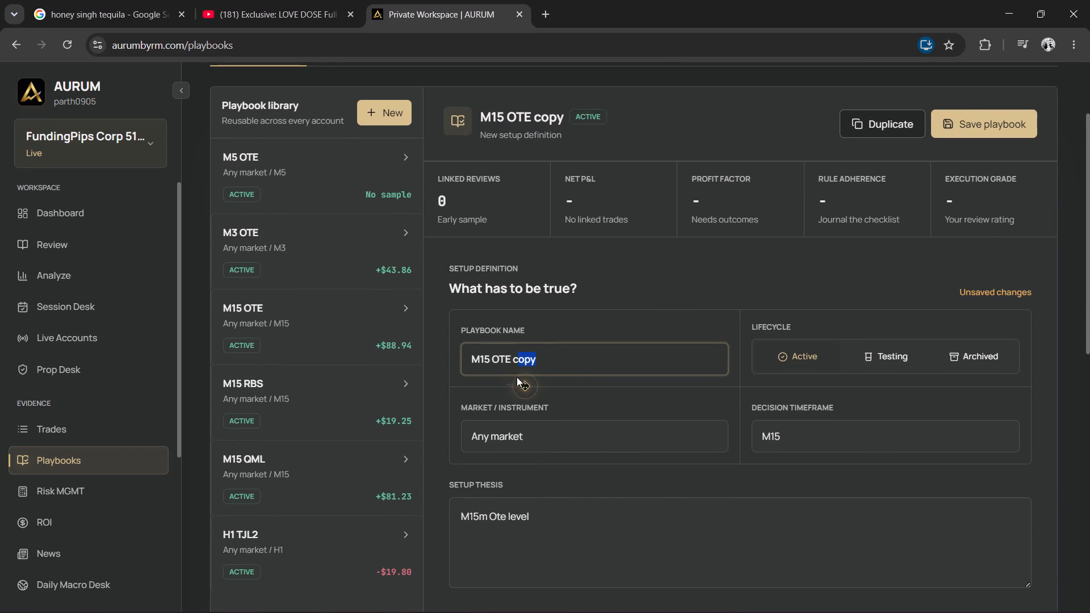
left_click_drag(517, 377, 513, 380)
key("BackSpace")
key("BackSpace")
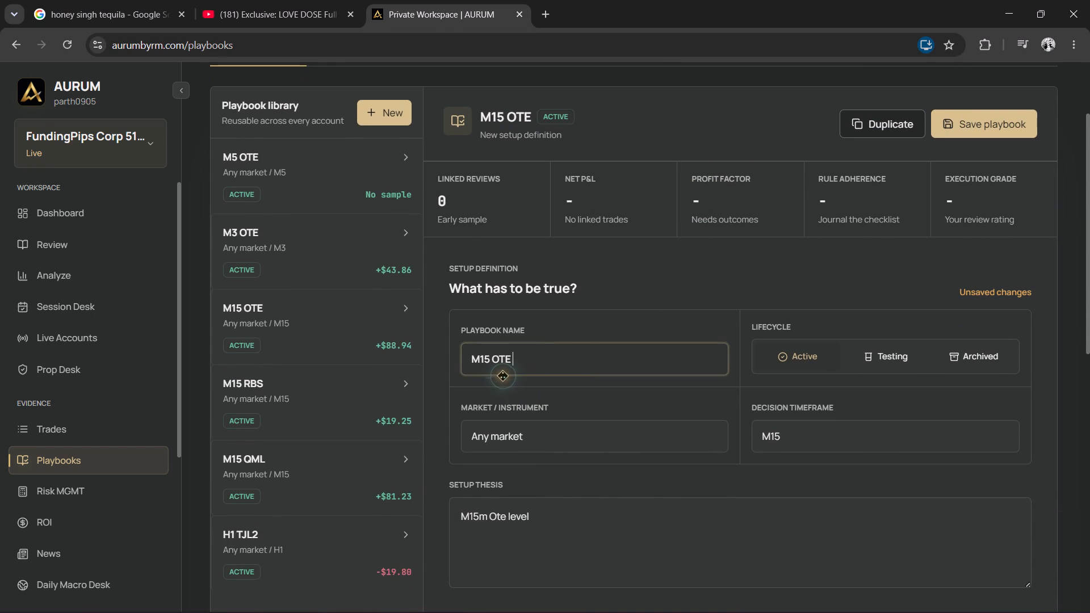
left_click(491, 366)
key("BackSpace")
key("Left")
key("BackSpace")
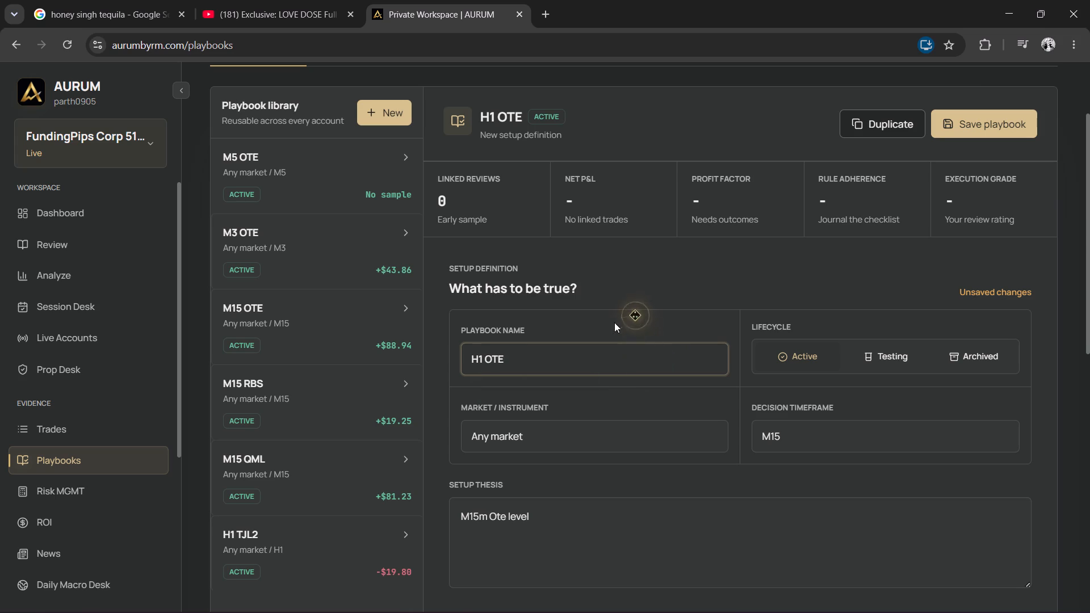
left_click(614, 325)
Set the H1 OTE playbook's decision timeframe to H1.
left_click_drag(795, 437, 672, 443)
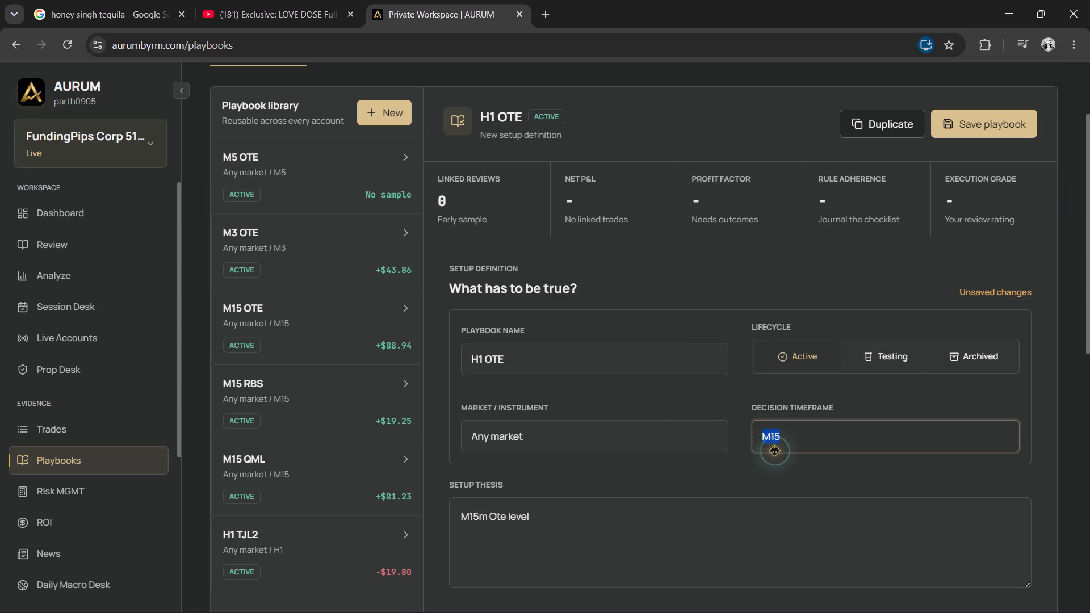
key("h")
key("1")
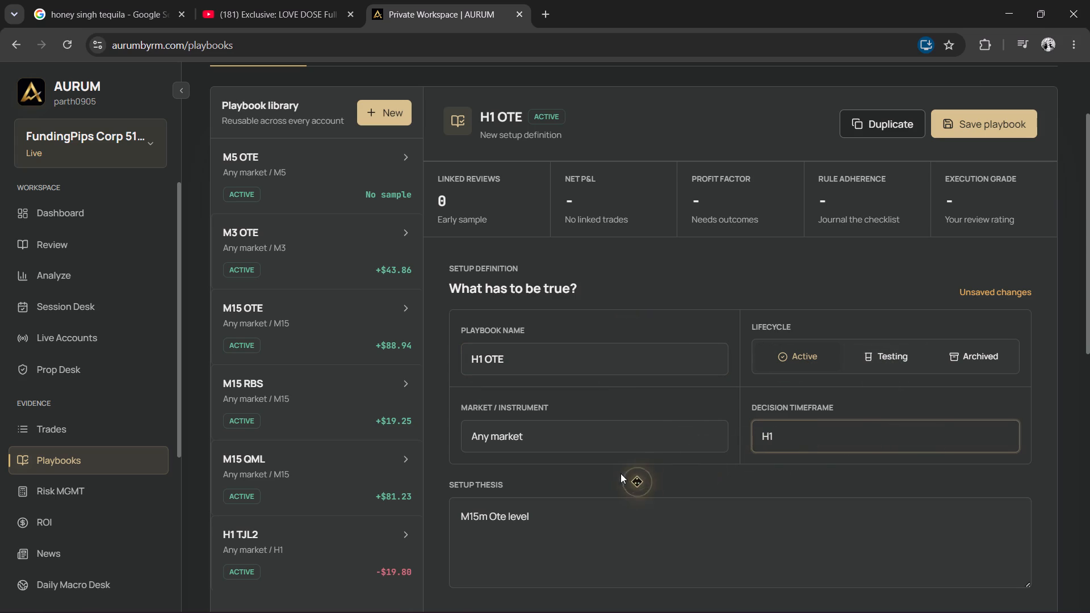
left_click(621, 473)
Change the timeframe in the playbook's setup thesis to H1 so it reads "H1 Ote level".
scroll(664, 471, "down", 2)
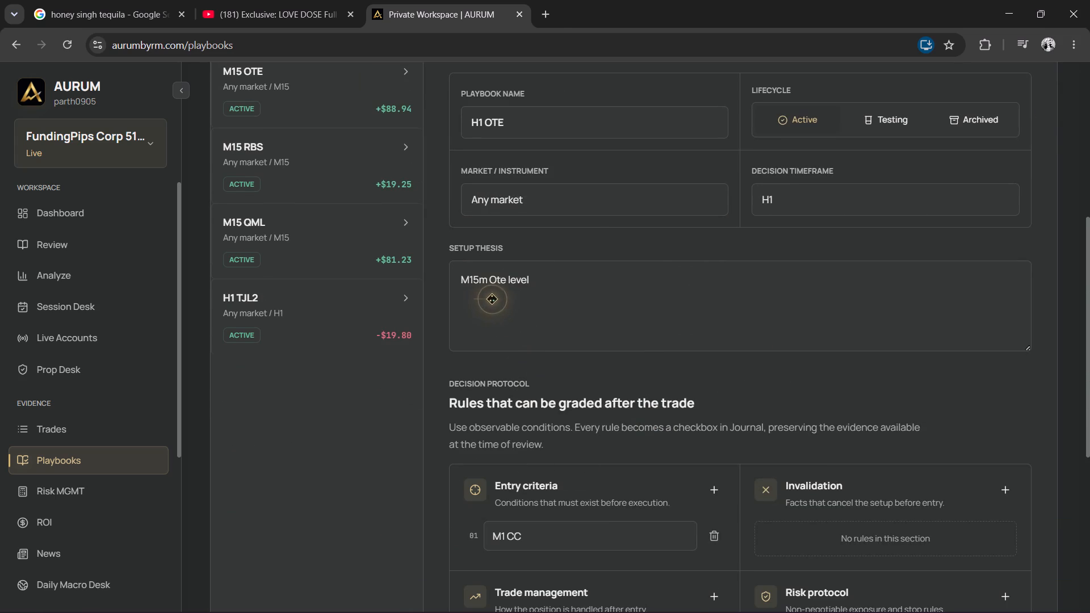
left_click(483, 289)
key("BackSpace")
key("BackSpace")
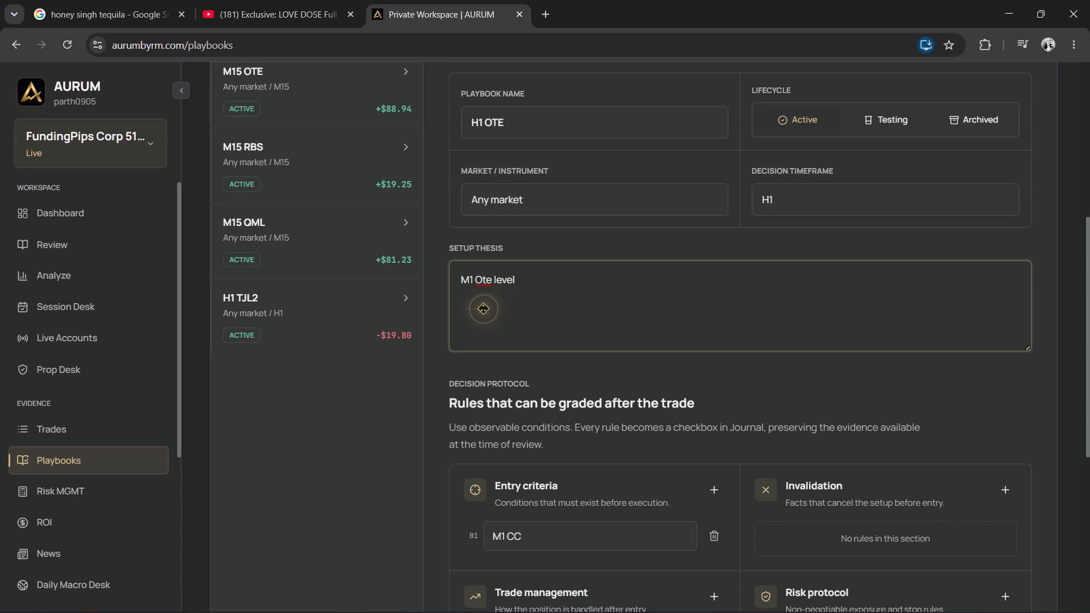
key("BackSpace")
key("BackSpace")
key("h")
key("1")
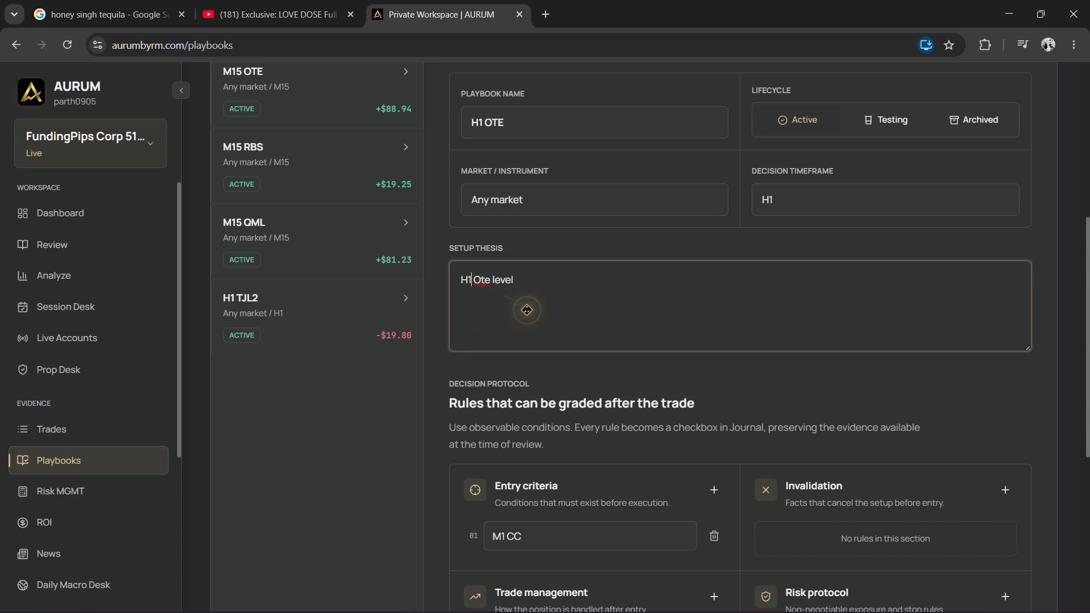
key("space")
left_click(599, 295)
Change the first entry criterion of the H1 OTE playbook to "M5CC".
scroll(786, 388, "down", 1)
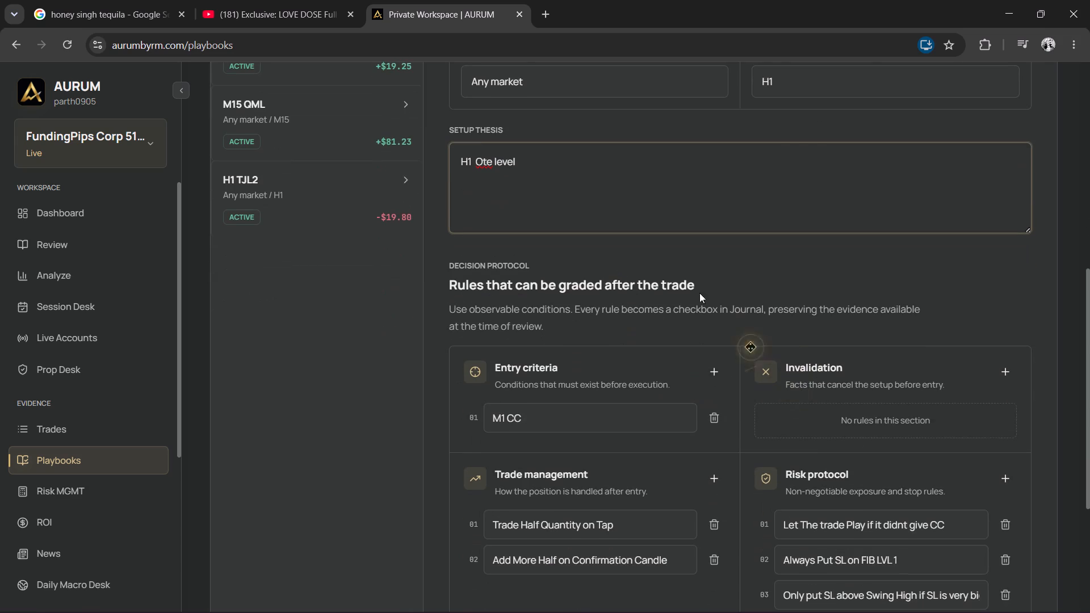
left_click(510, 423)
left_click(507, 422)
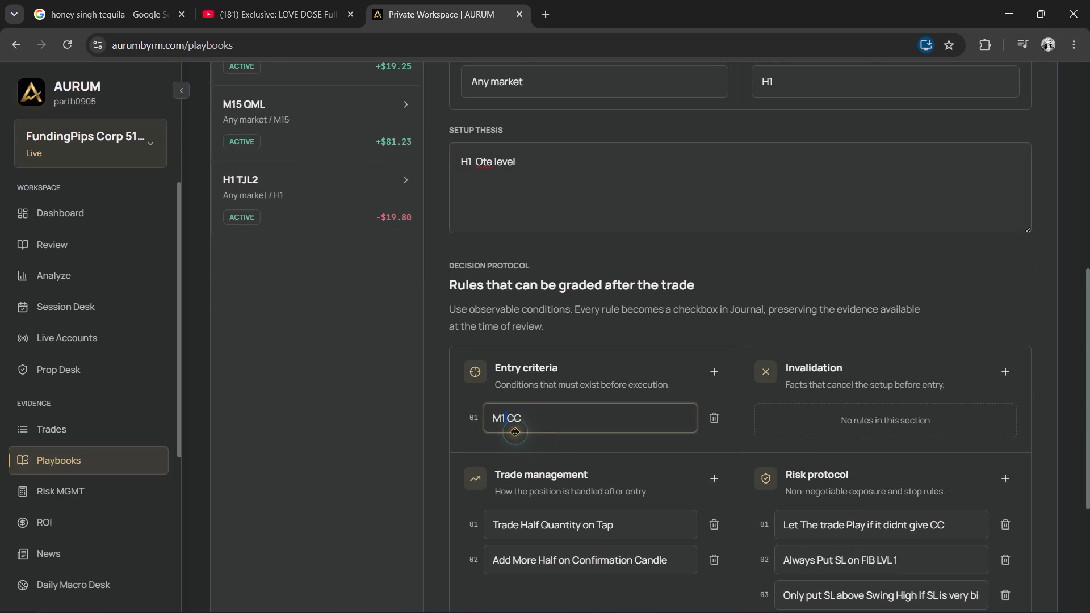
key("5")
left_click(645, 391)
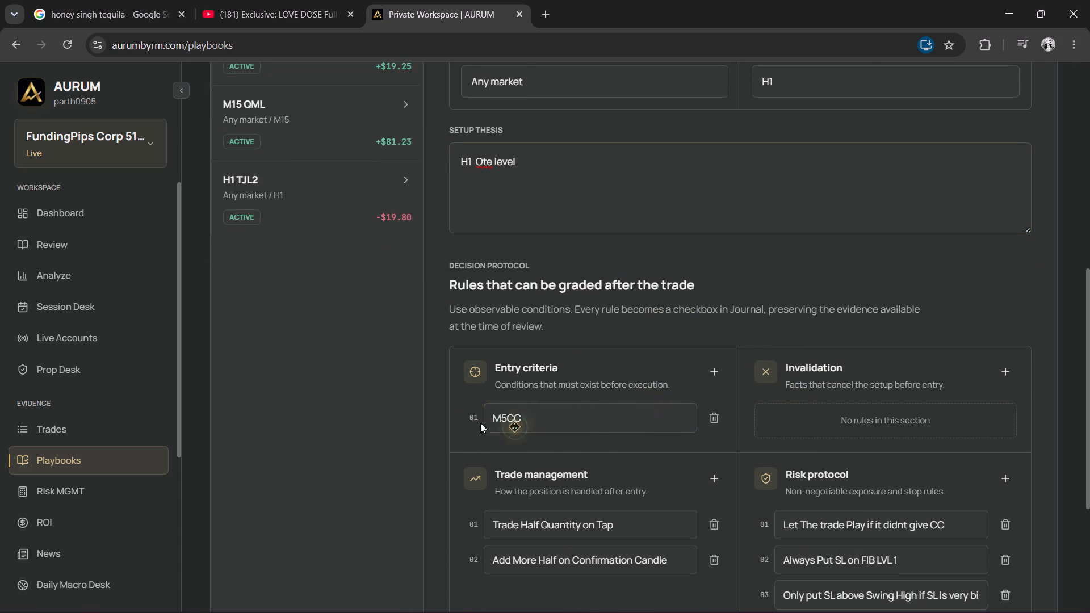
Add the missing space in the H1 OTE playbook's first entry criterion so it reads "M5 CC".
left_click(506, 423)
key("space")
left_click_drag(624, 328, 628, 334)
Save the H1 OTE playbook.
scroll(711, 383, "down", 1)
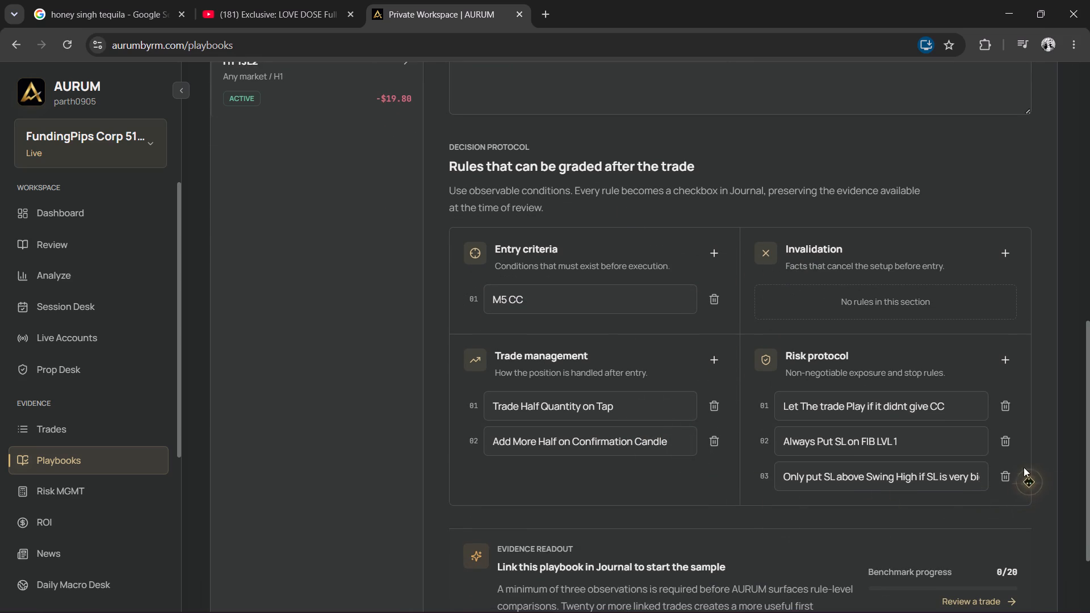
scroll(937, 476, "down", 1)
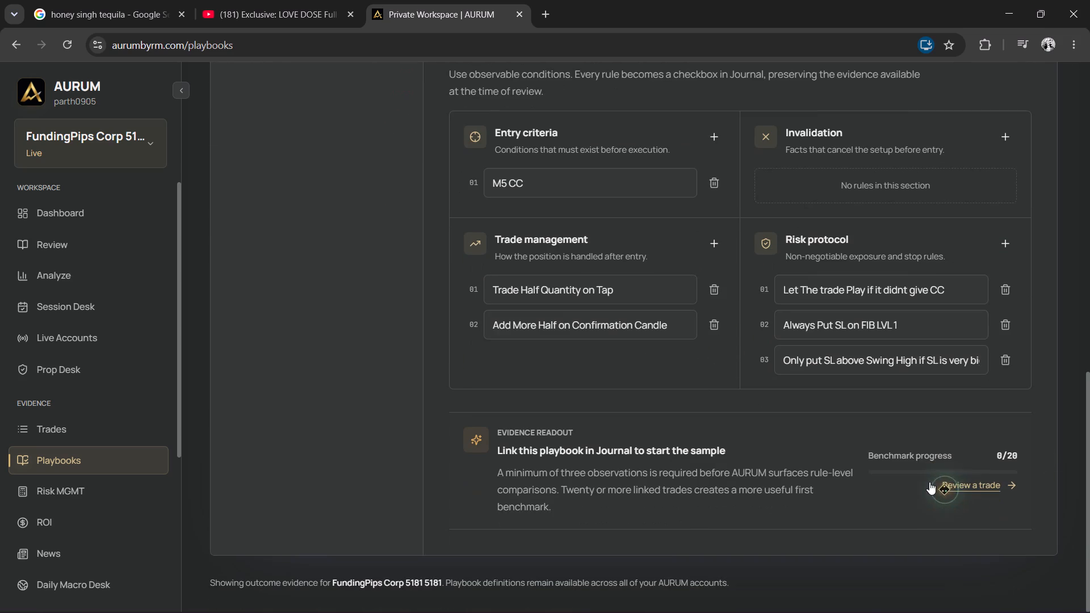
scroll(830, 450, "up", 4)
scroll(933, 389, "up", 3)
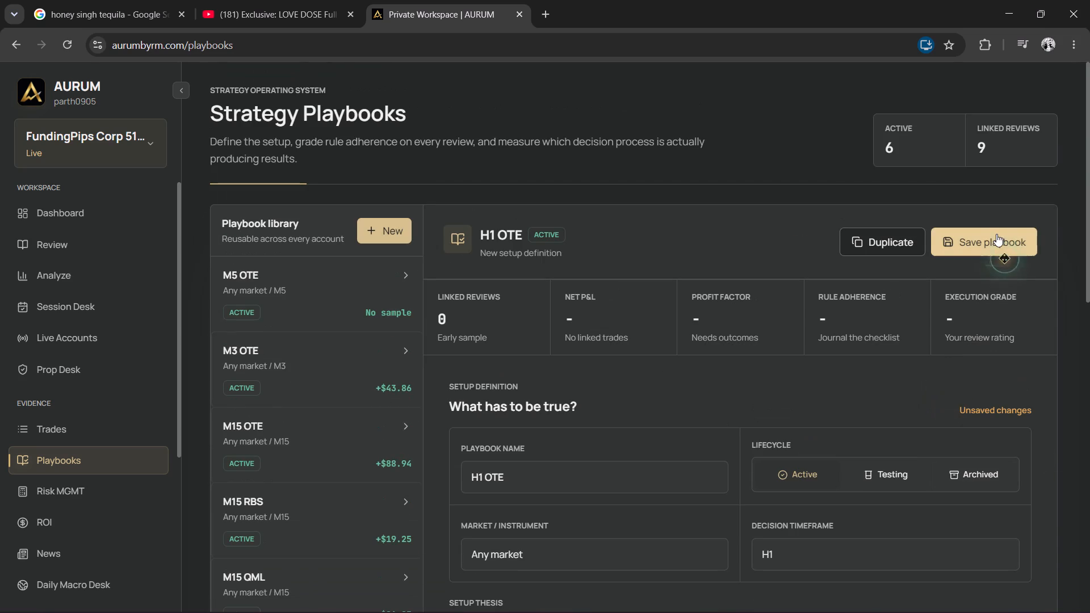
left_click(996, 234)
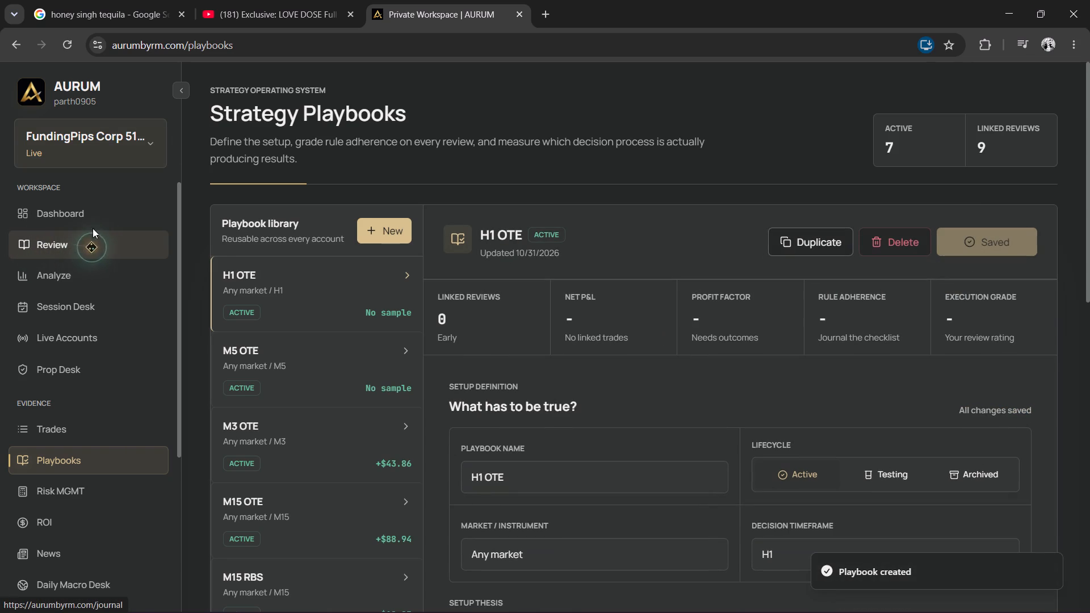
Open the review of the Oct 27, 05:41 PM XAUUSD long and assign it the H1 OTE strategy playbook.
left_click(87, 249)
scroll(358, 422, "down", 1)
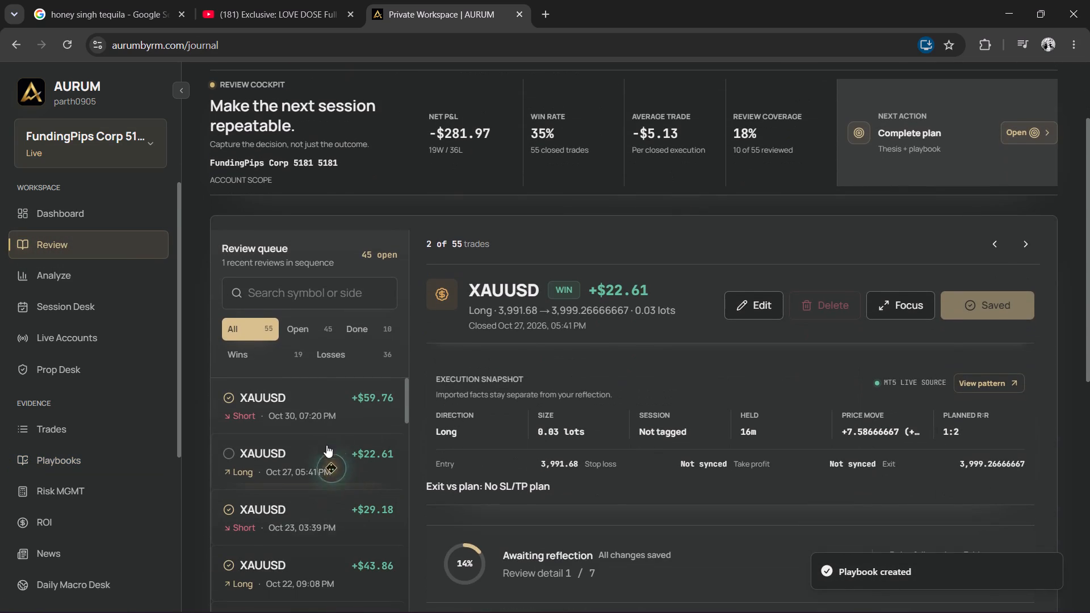
left_click(327, 445)
scroll(1045, 423, "down", 1)
scroll(987, 473, "down", 2)
left_click(974, 451)
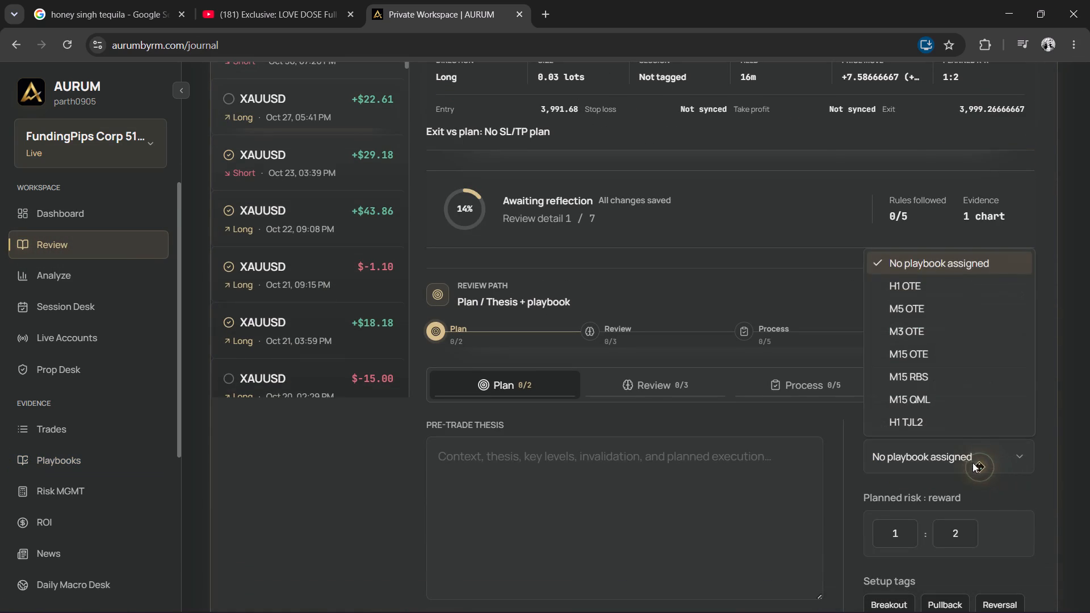
left_click(943, 286)
Tag the Oct 27 trade's setup as Reversal.
scroll(744, 462, "down", 1)
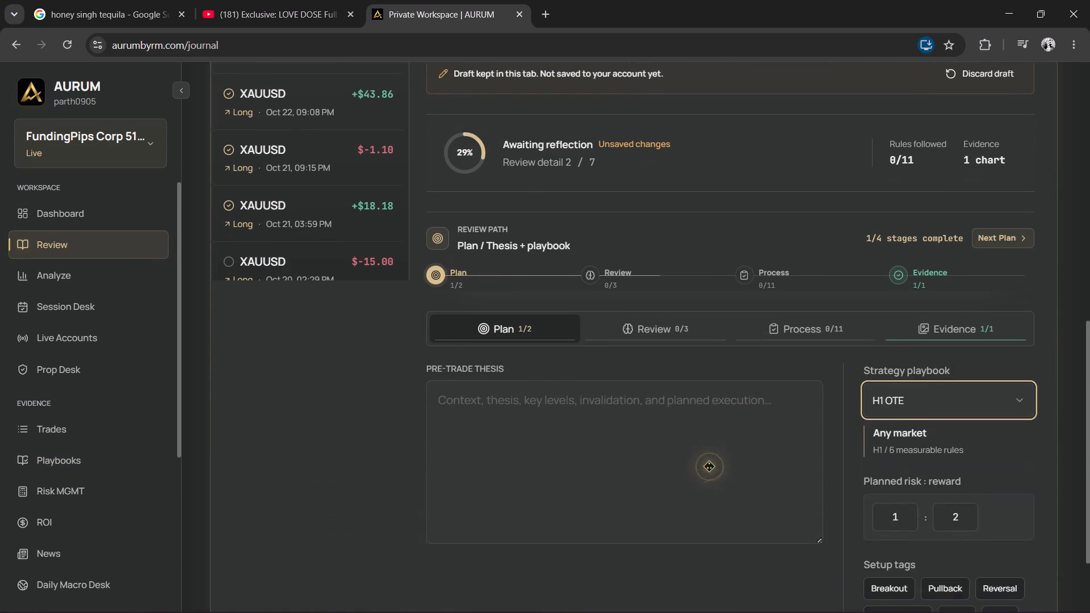
scroll(637, 392, "up", 1)
scroll(531, 380, "down", 1)
scroll(1030, 396, "down", 1)
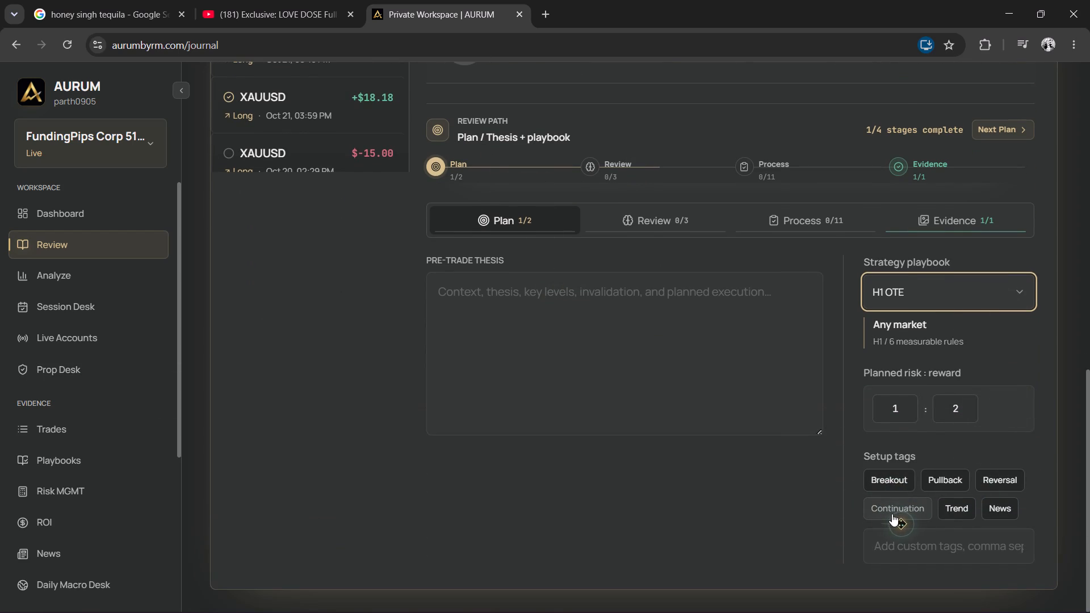
left_click(998, 483)
Write the pre-trade thesis "H1 ote Level But Market was bearish that day.".
left_click(549, 300)
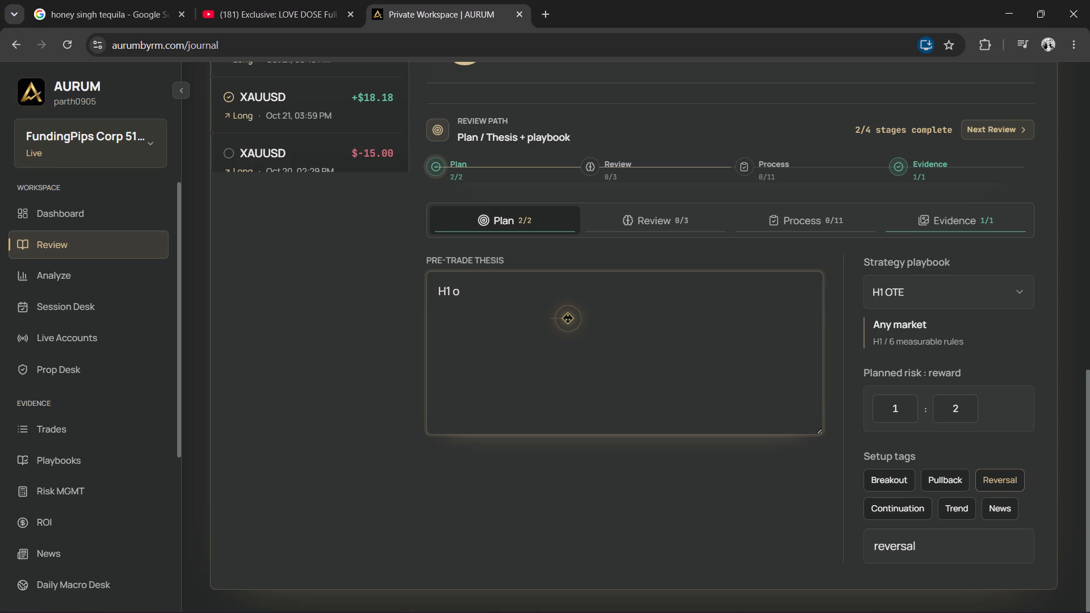
type("te")
key("space")
type("evel tha")
key("BackSpace")
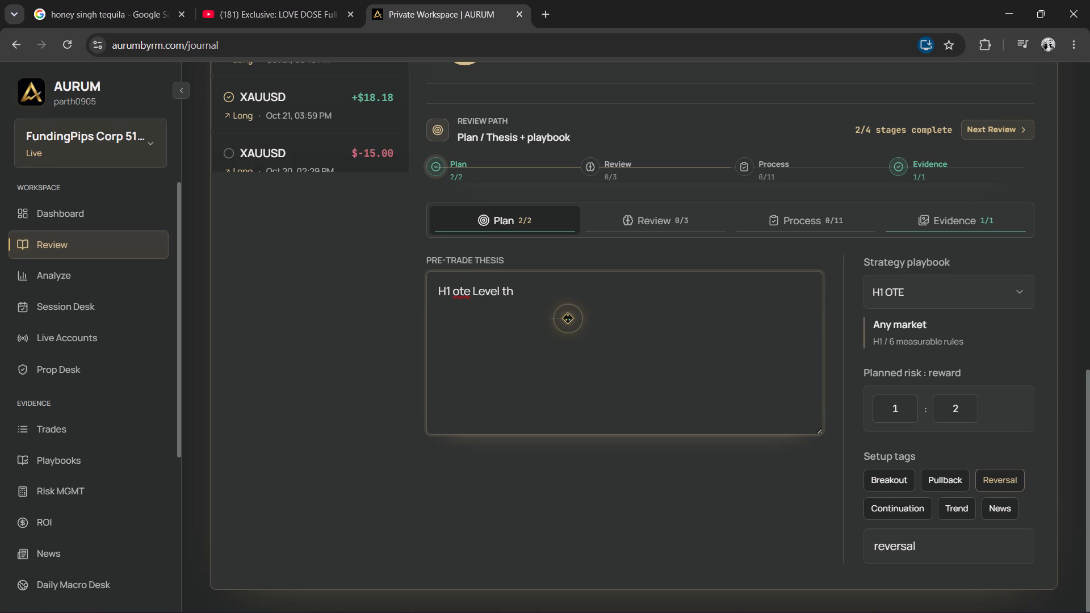
key("BackSpace")
key("BackSpace")
type("ut")
key("space")
type("arket was super")
key("BackSpace")
key("BackSpace")
key("BackSpace")
key("BackSpace")
key("BackSpace")
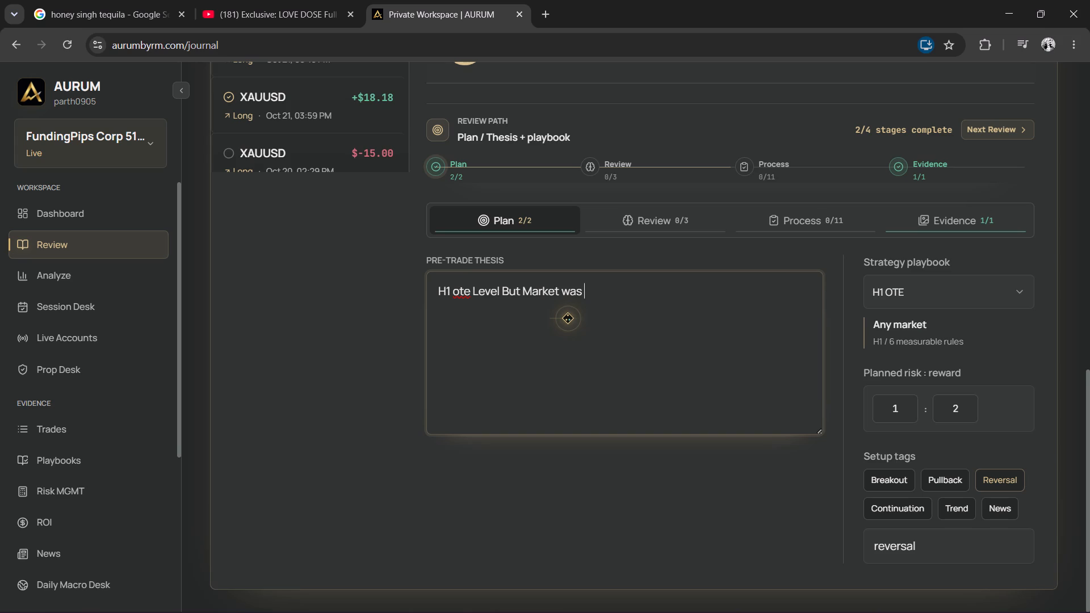
type("bearish t")
type("hat day")
key("space")
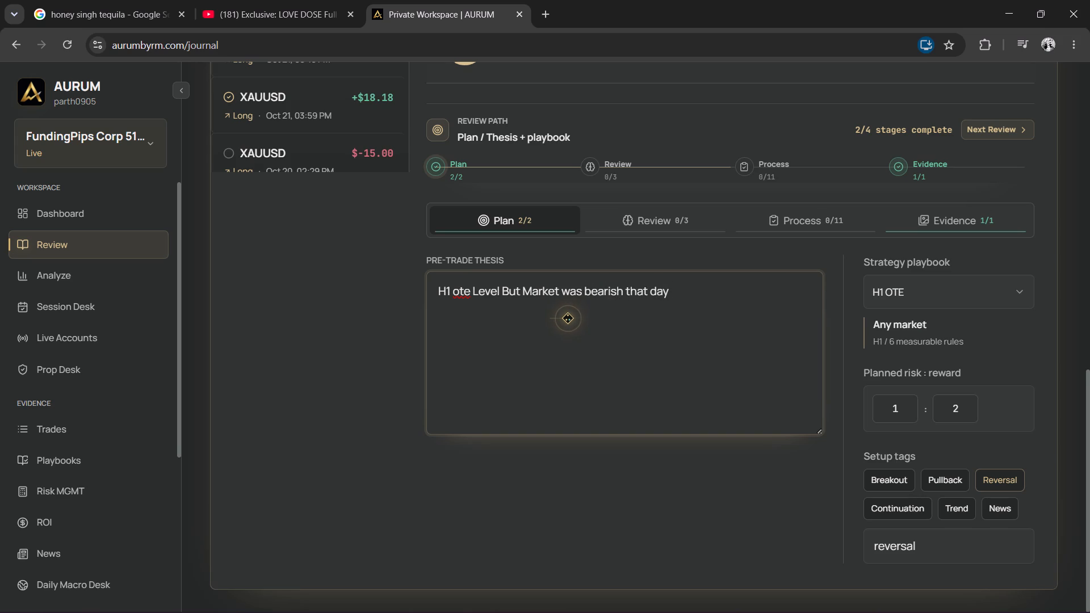
key("BackSpace")
type(".")
key("space")
Start the post-trade review with the text "Market bohot bearishness dikha raha tha but".
left_click(657, 211)
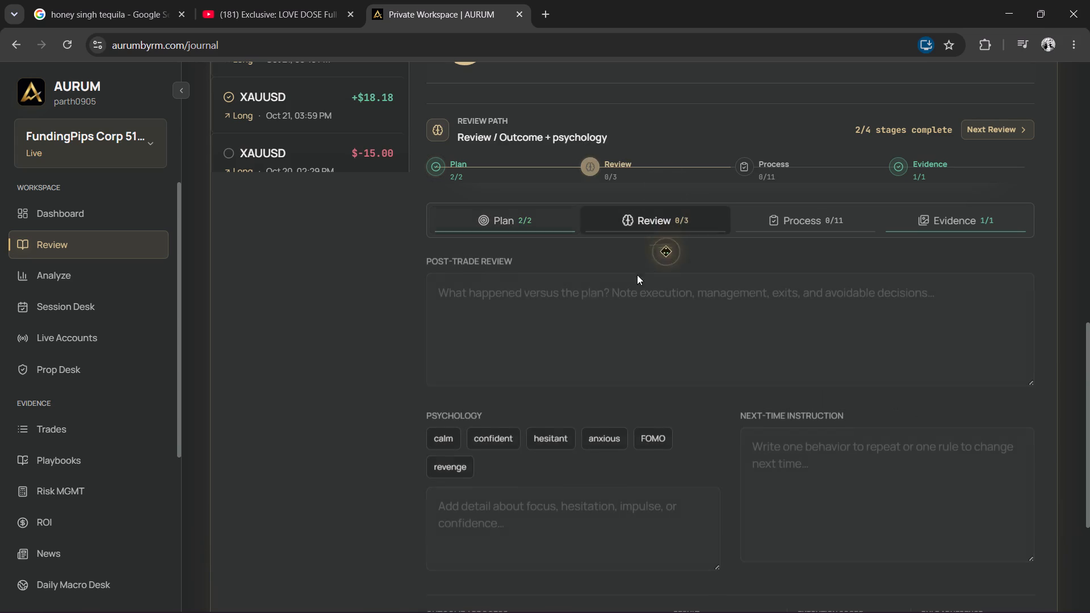
left_click(581, 310)
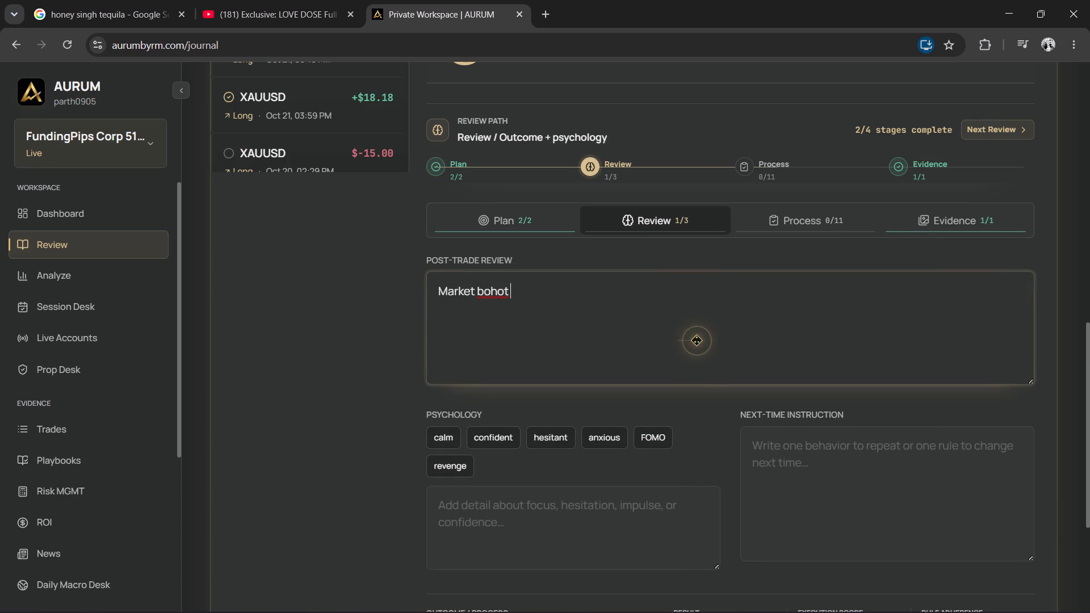
type("bearush")
key("space")
key("equal")
key("BackSpace")
key("BackSpace")
key("BackSpace")
key("BackSpace")
key("BackSpace")
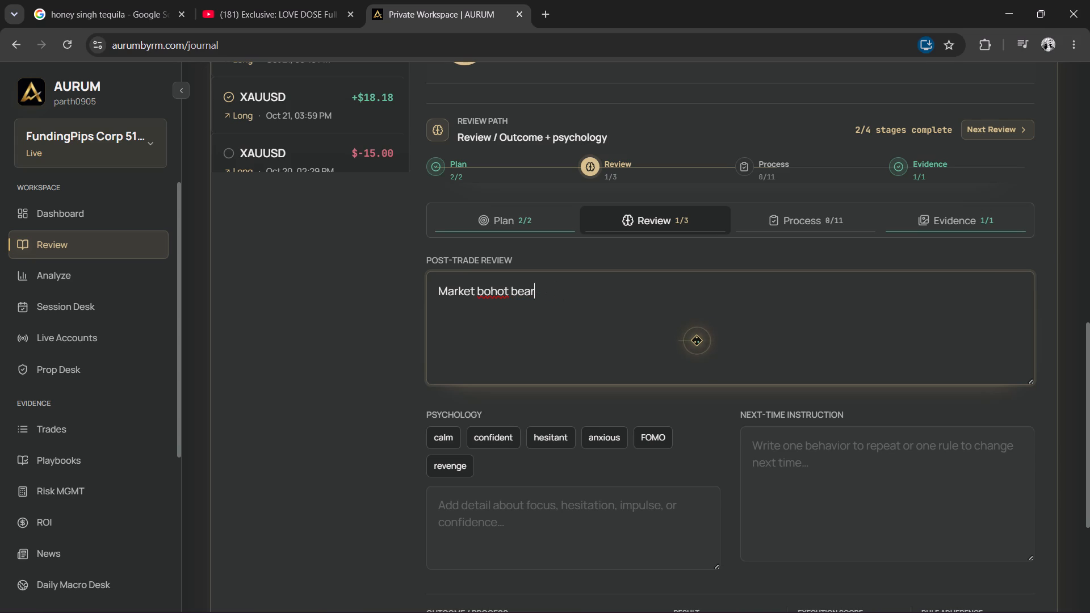
type("ishness dikha e")
key("BackSpace")
type("raha h")
key("BackSpace")
type("tha but")
key("space")
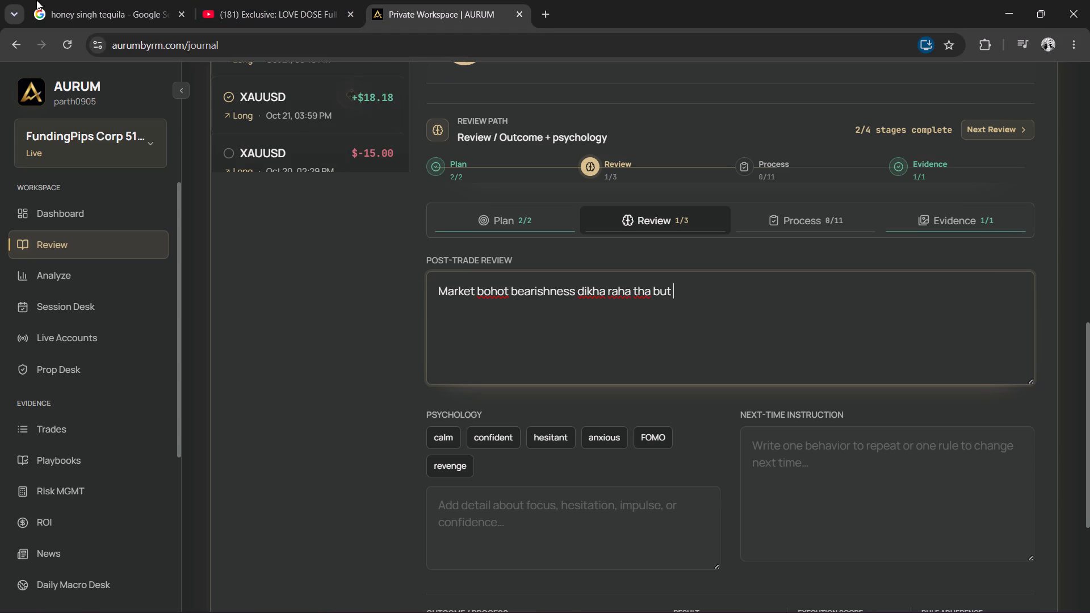
Switch to TradingView and examine Oct 27 price action around the grey zone near 3,990 on the 1-minute XAUUSD chart.
key("alt+Tab")
scroll(715, 373, "down", 4)
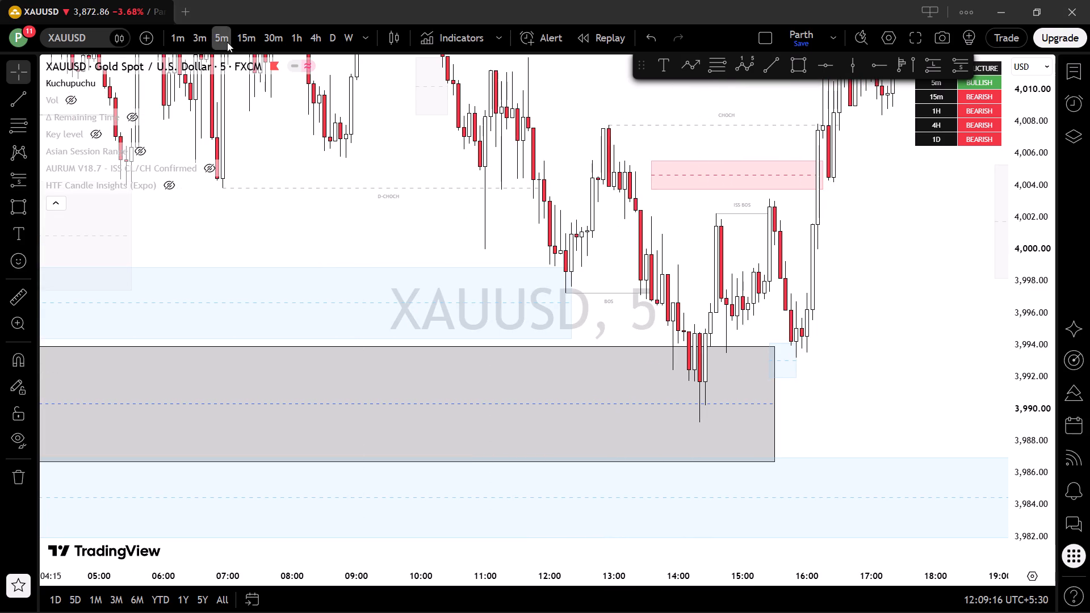
left_click(176, 32)
scroll(494, 308, "down", 6)
left_click_drag(1026, 194, 984, 611)
scroll(701, 405, "down", 20)
scroll(701, 405, "down", 6)
left_click_drag(427, 294, 946, 480)
scroll(823, 447, "down", 6)
left_click_drag(661, 448, 933, 429)
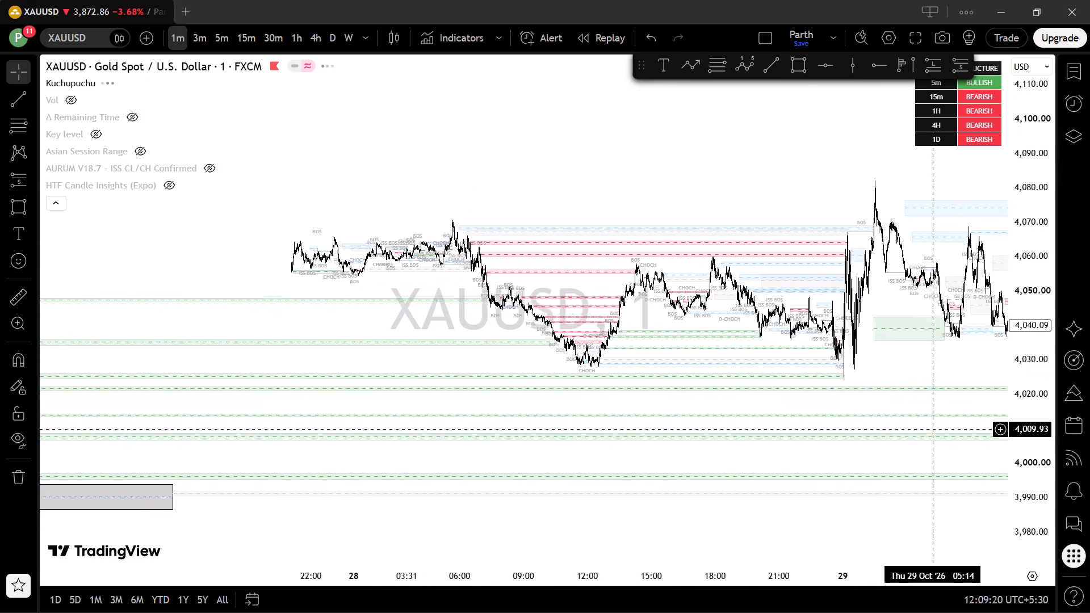
left_click_drag(933, 429, 927, 430)
left_click_drag(554, 429, 952, 366)
left_click_drag(630, 410, 991, 377)
scroll(920, 405, "up", 19)
left_click_drag(691, 461, 1037, 463)
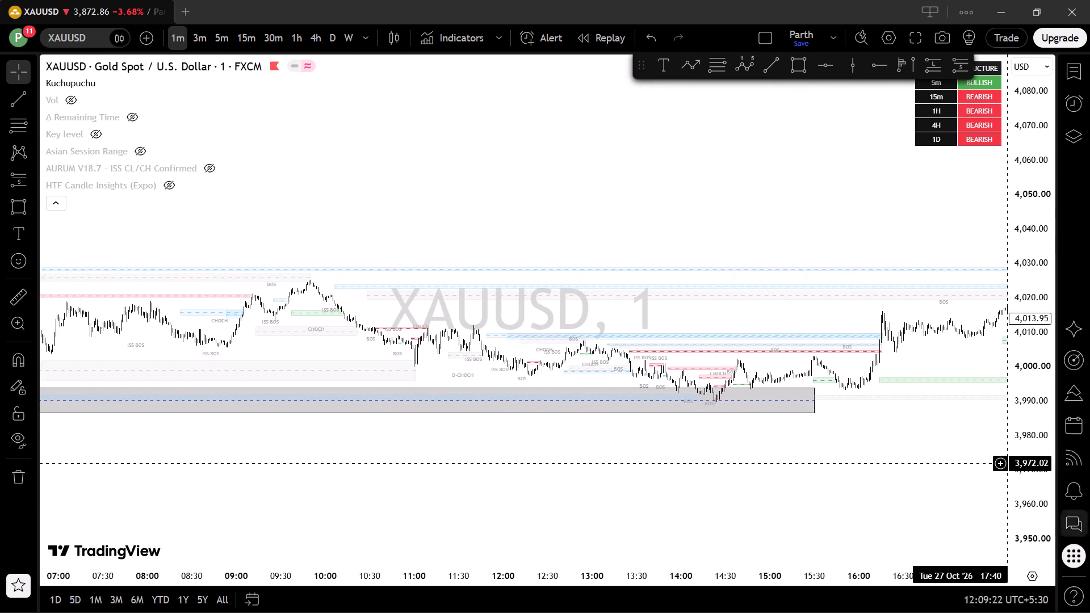
left_click_drag(1051, 517, 1042, 31)
left_click_drag(869, 360, 831, 61)
scroll(832, 212, "up", 16)
left_click_drag(173, 249, 1089, 262)
left_click_drag(731, 259, 829, 239)
left_click_drag(1043, 419, 1012, 318)
left_click_drag(812, 241, 709, 226)
scroll(704, 222, "down", 1)
scroll(585, 293, "up", 2)
left_click_drag(546, 201, 577, 140)
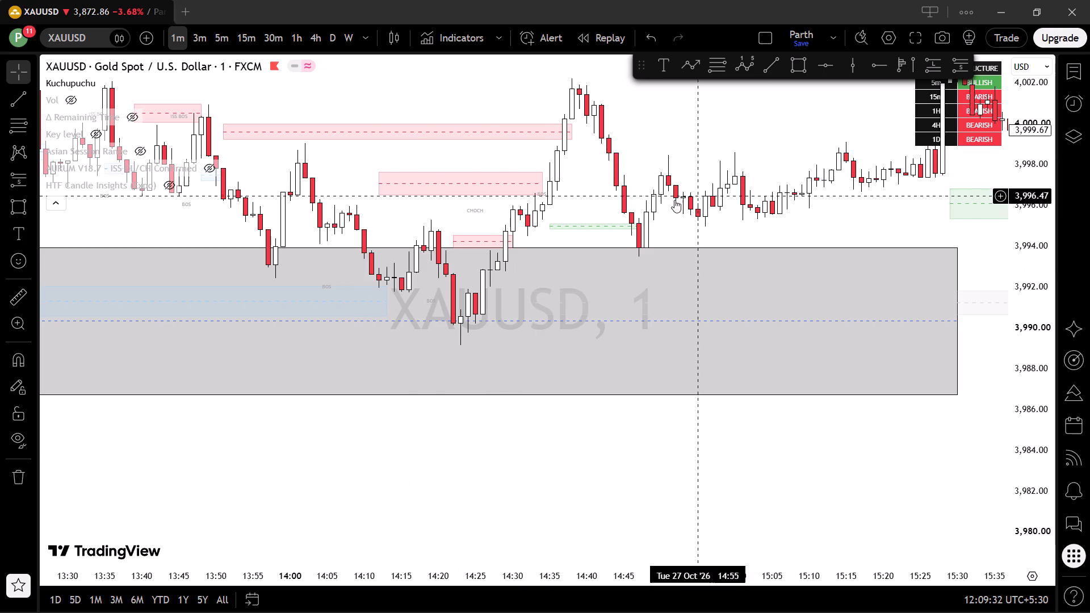
left_click_drag(433, 229, 560, 226)
left_click_drag(1045, 439, 1036, 262)
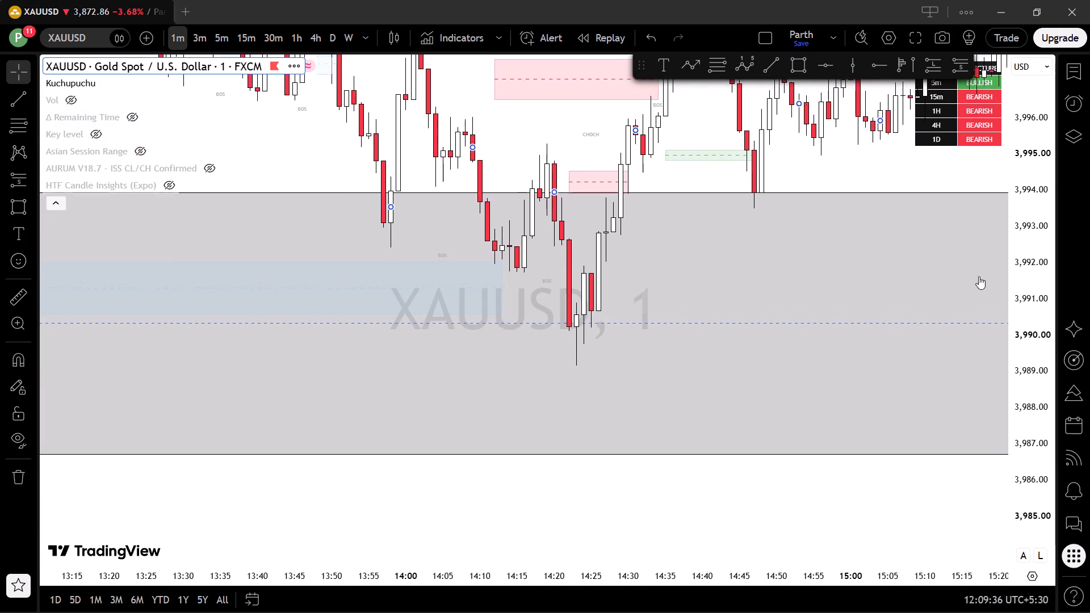
scroll(818, 288, "up", 3)
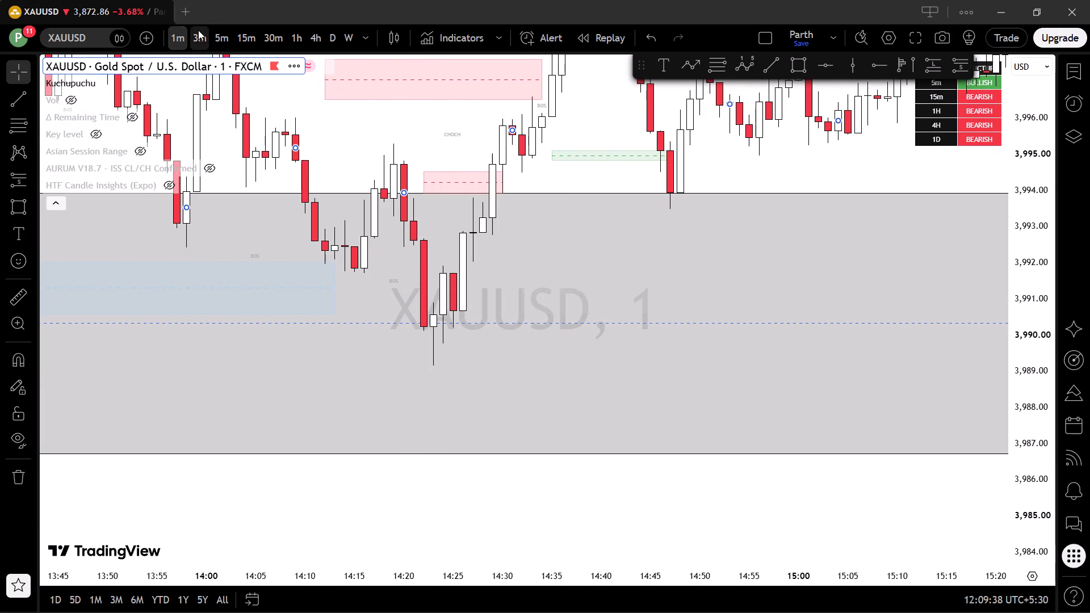
Examine the Oct 27 price action around the grey zone near 3,990 on the 3-minute XAUUSD chart.
left_click(197, 31)
scroll(296, 140, "down", 6)
left_click_drag(871, 195, 132, 301)
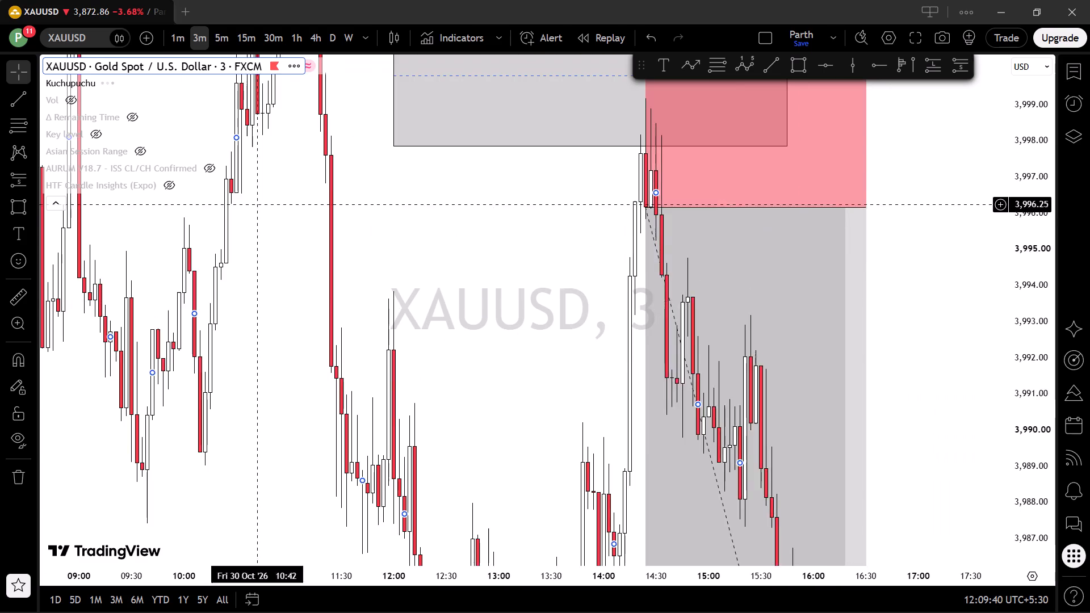
left_click_drag(144, 226, 1050, 243)
left_click_drag(446, 295, 1071, 384)
left_click_drag(667, 171, 969, 417)
scroll(965, 356, "down", 6)
left_click_drag(1040, 198, 1020, 570)
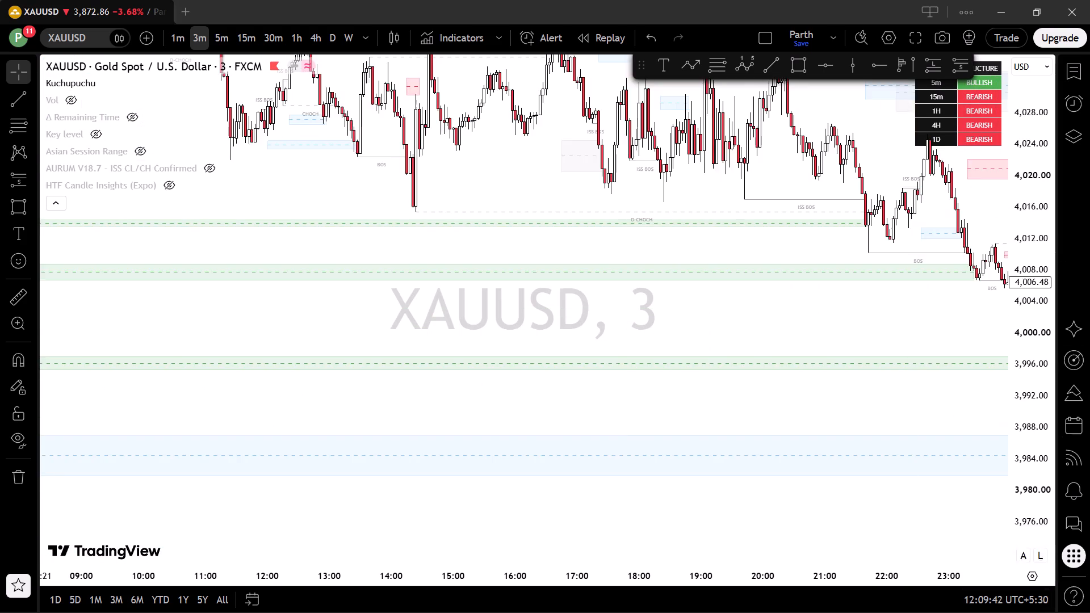
scroll(525, 195, "down", 7)
left_click_drag(510, 195, 0, 161)
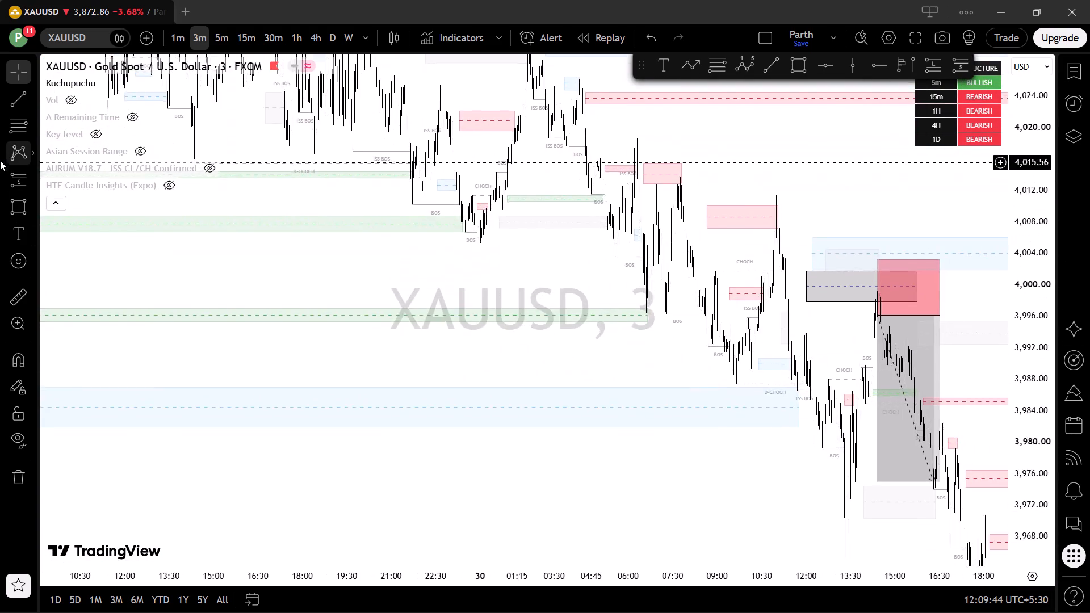
left_click_drag(0, 161, 1064, 513)
left_click_drag(409, 233, 850, 220)
scroll(849, 201, "down", 6)
left_click_drag(832, 236, 943, 6)
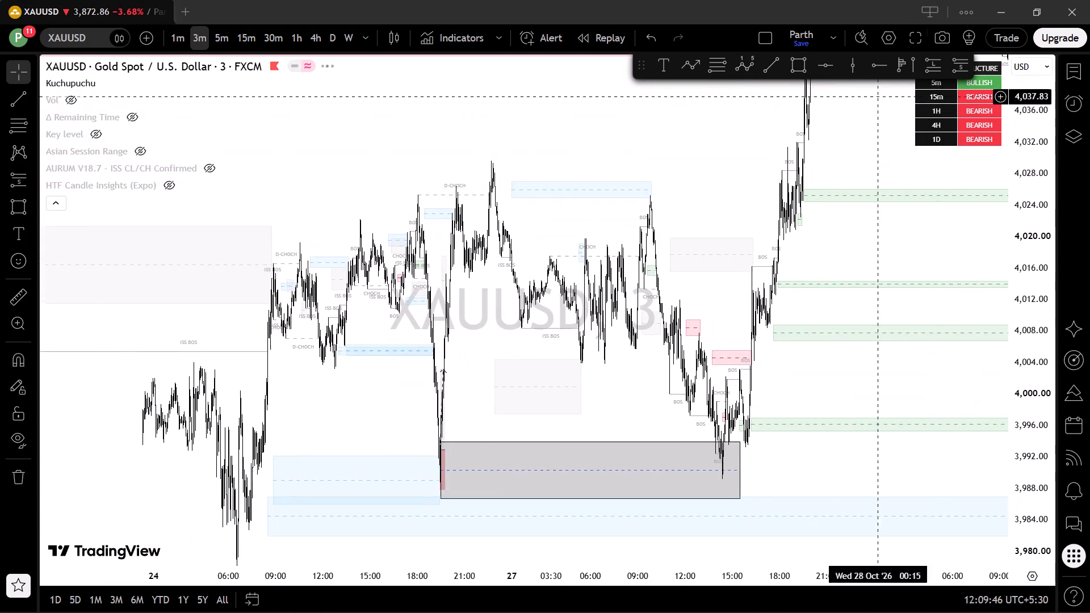
scroll(766, 403, "up", 13)
left_click_drag(374, 368, 1042, 287)
scroll(967, 296, "up", 11)
left_click_drag(398, 236, 951, 220)
left_click(735, 249)
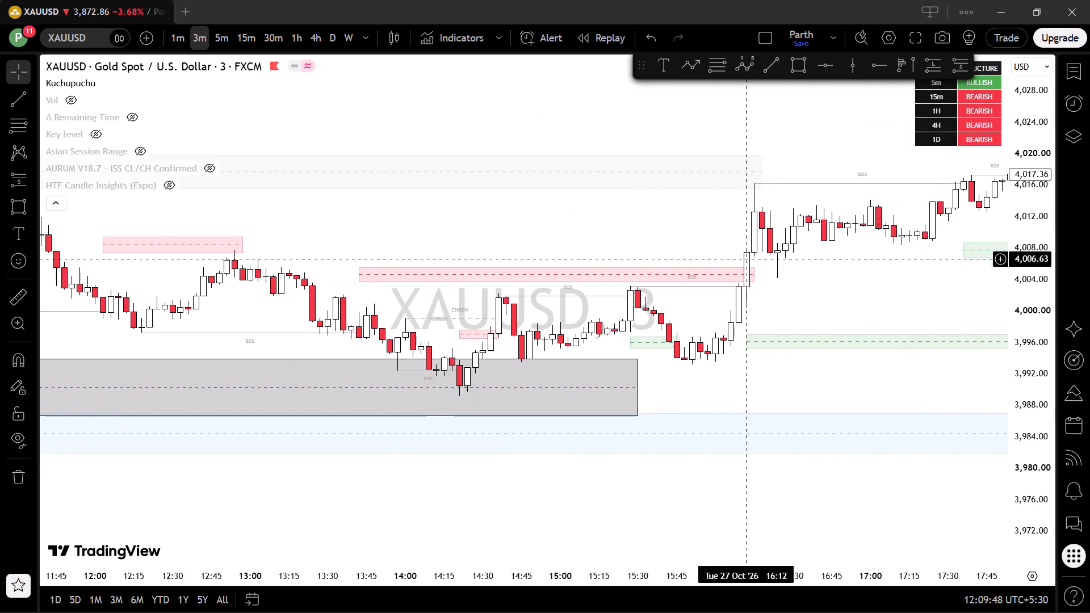
left_click_drag(1030, 467, 965, 38)
left_click_drag(795, 241, 845, 66)
scroll(723, 180, "up", 3)
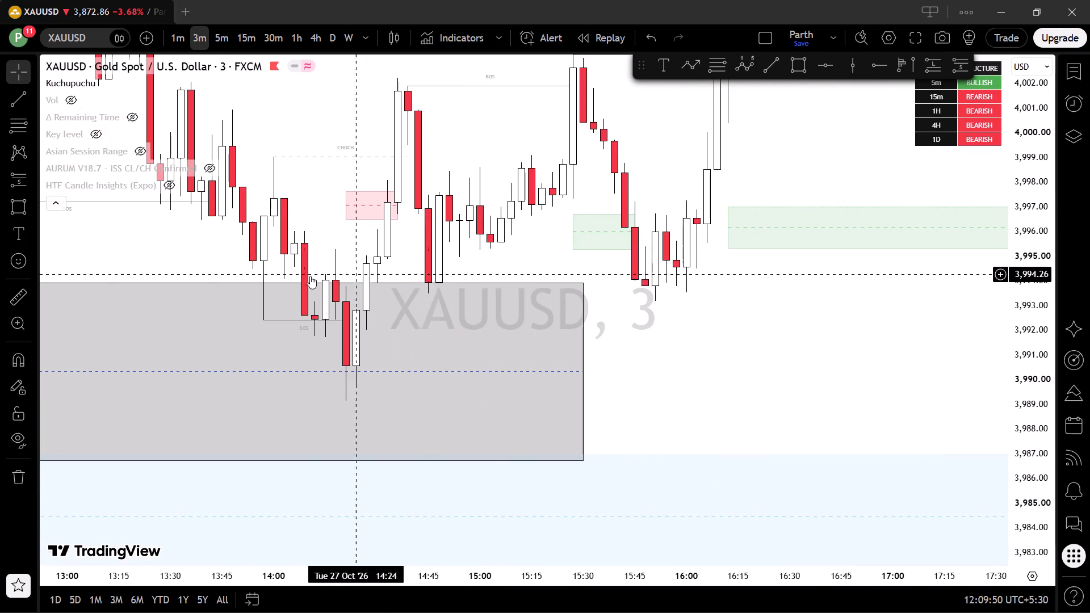
left_click_drag(299, 201, 365, 213)
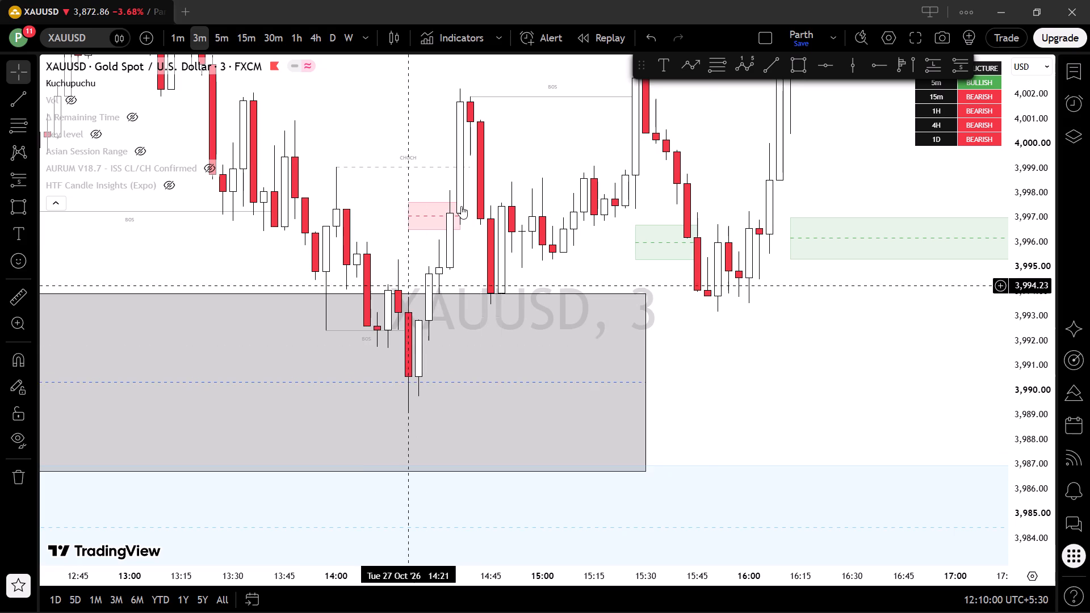
scroll(894, 322, "down", 2)
left_click_drag(849, 295, 697, 385)
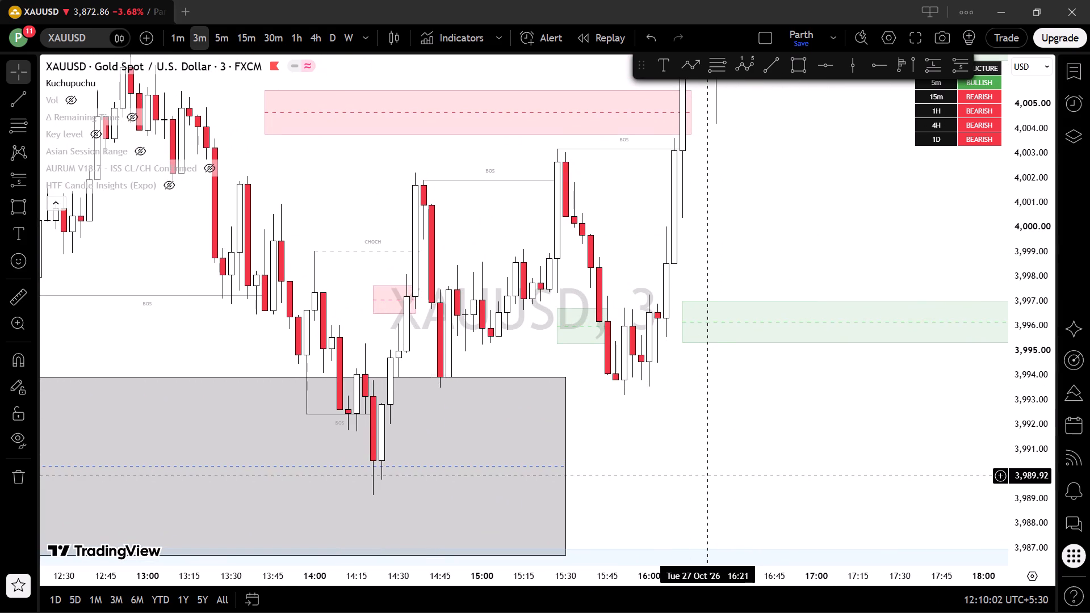
left_click_drag(717, 391, 513, 612)
left_click_drag(666, 240, 736, 84)
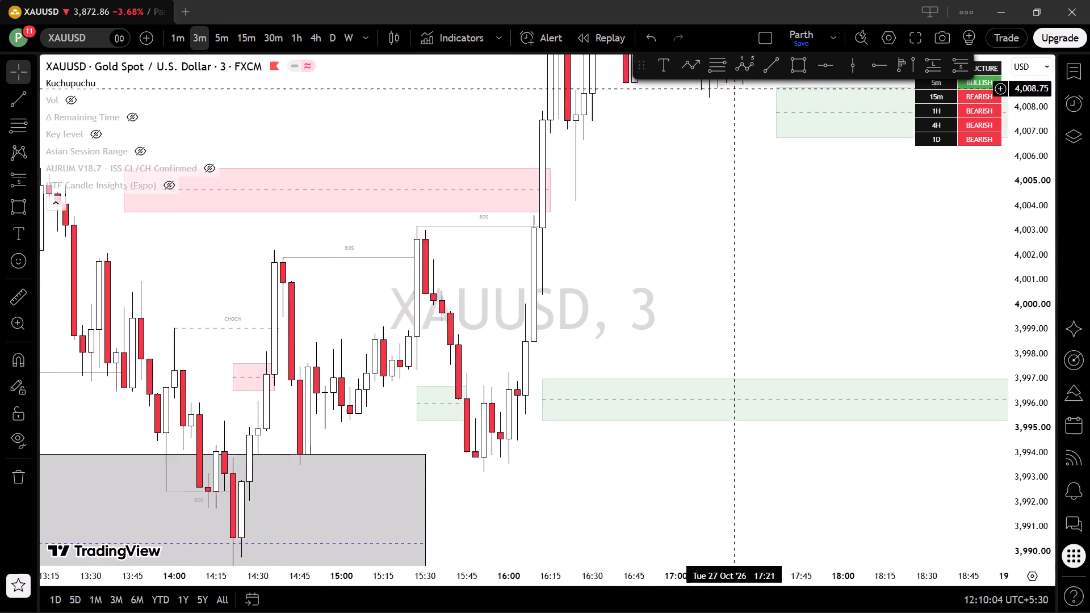
left_click_drag(736, 84, 747, 72)
left_click_drag(418, 230, 582, 173)
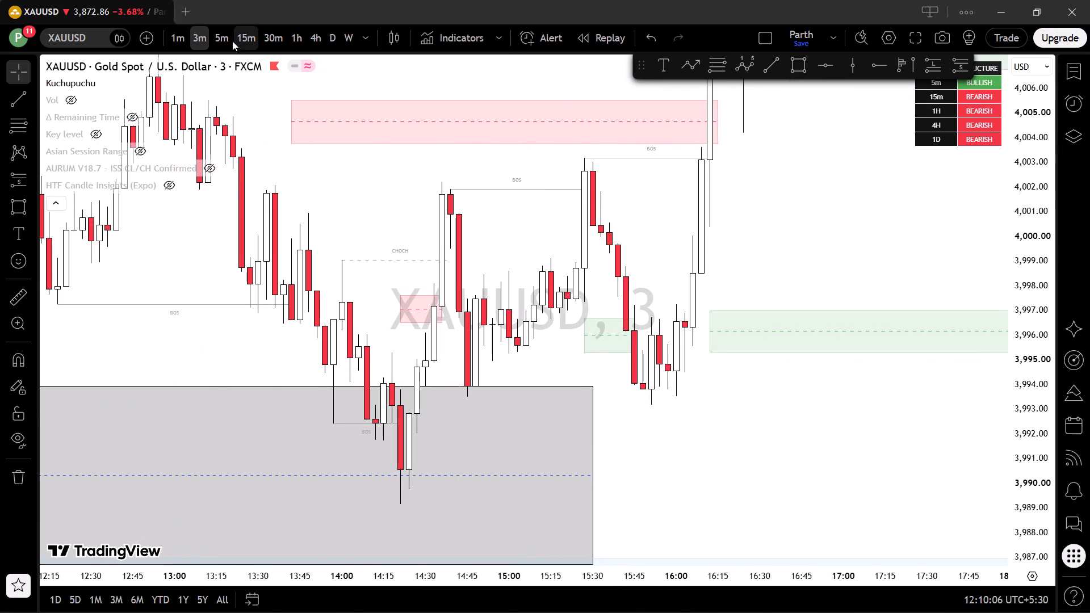
Return to the AURUM journal and continue the post-trade review with "H1 Ote tha so I Take entry on the basis of 1 and 3 min".
key("alt+Tab")
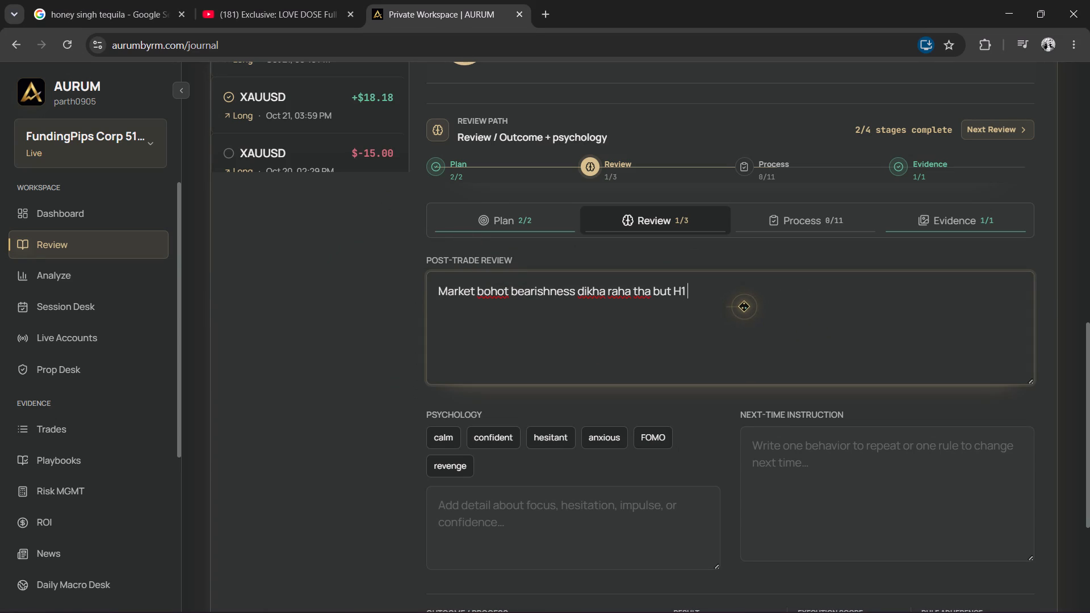
type("te")
key("space")
type("tha n")
key("BackSpace")
type("I T")
type("ake entry")
key("space")
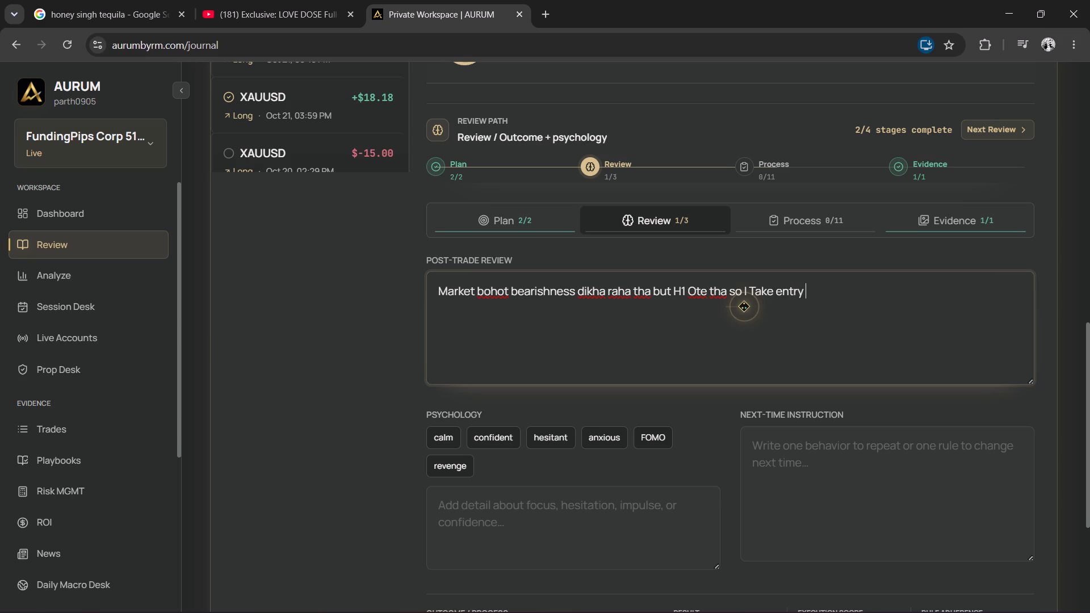
key("m")
key("BackSpace")
key("BackSpace")
key("BackSpace")
key("b")
key("BackSpace")
key("BackSpace")
key("BackSpace")
key("BackSpace")
key("BackSpace")
key("BackSpace")
key("BackSpace")
key("BackSpace")
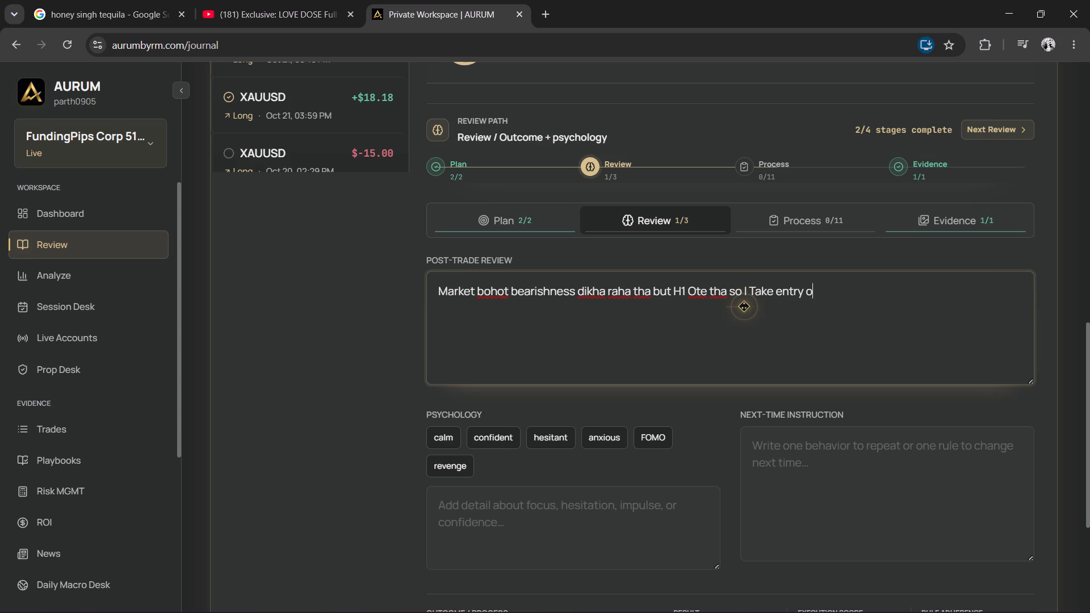
key("n")
key("BackSpace")
type("n the basis od")
key("space")
key("BackSpace")
key("BackSpace")
type("f")
key("space")
type("1 and 3")
key("space")
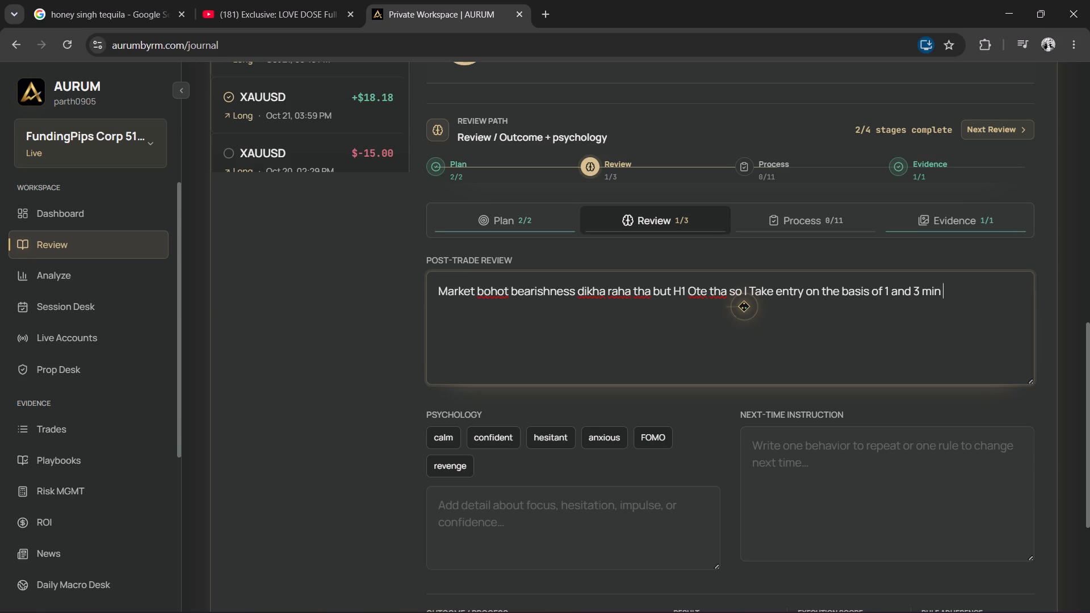
Finish the post-trade review sentence with "CC but waited so Market thoda pullback kare and muze entry thodi low mile.".
type("but")
key("space")
type("waited so a")
key("BackSpace")
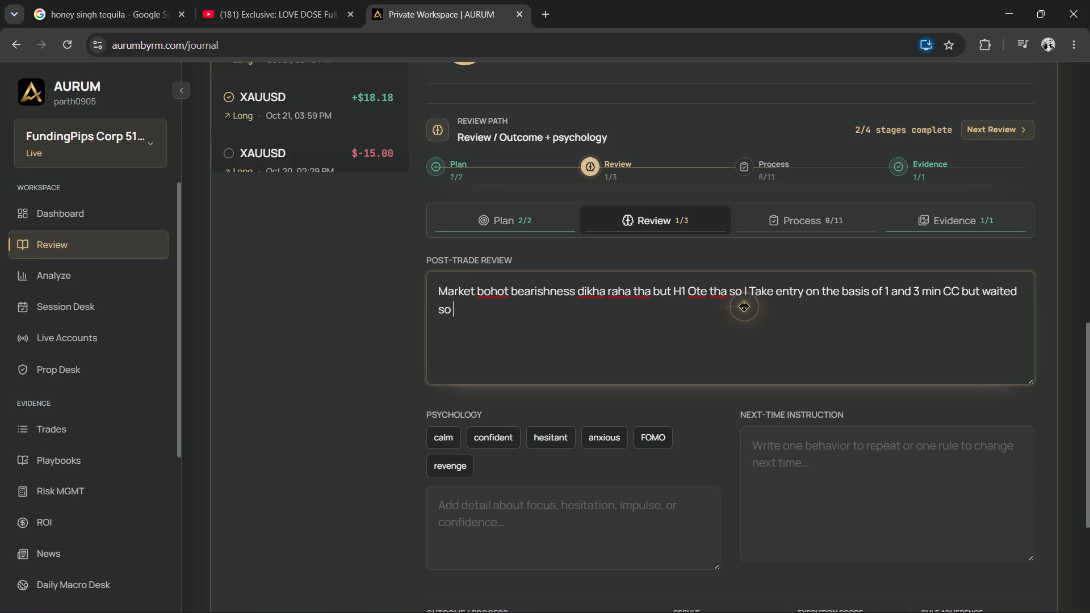
key("BackSpace")
type("rket t")
type("hoda")
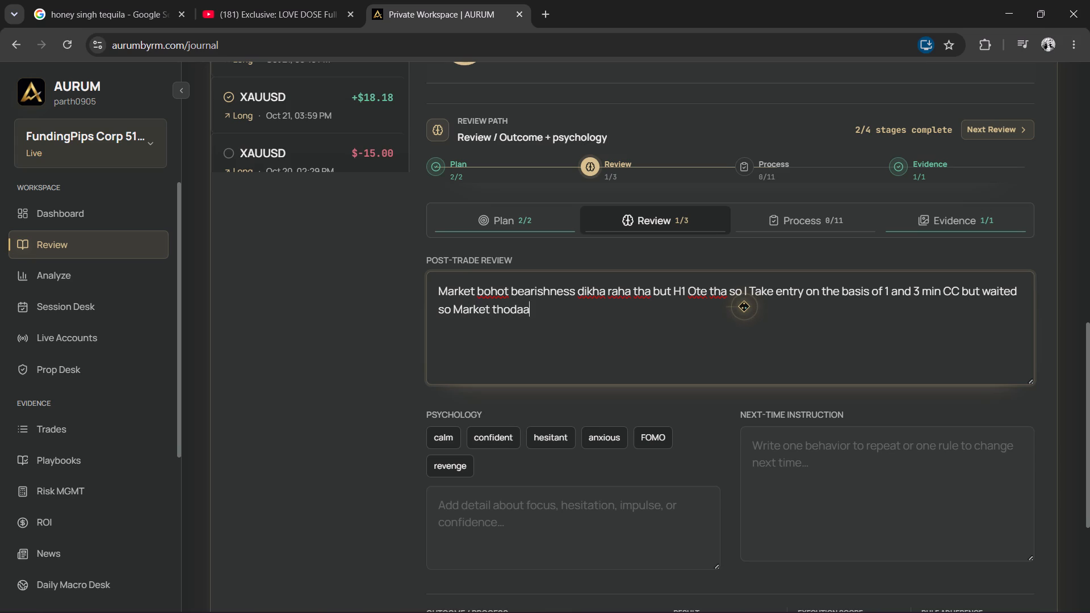
key("BackSpace")
key("space")
type("pullbas")
key("BackSpace")
type("ck")
key("space")
type("kre")
key("space")
key("BackSpace")
key("BackSpace")
type("are and=")
key("BackSpace")
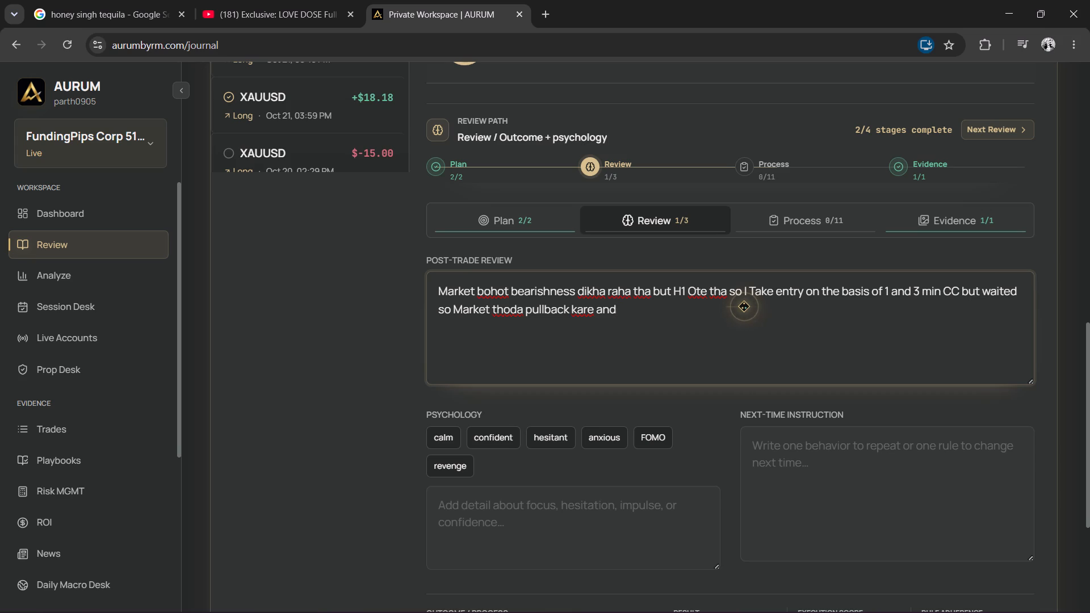
key("space")
type("mu")
type("ze entrh")
key("space")
key("BackSpace")
key("BackSpace")
type("y thodi low mile")
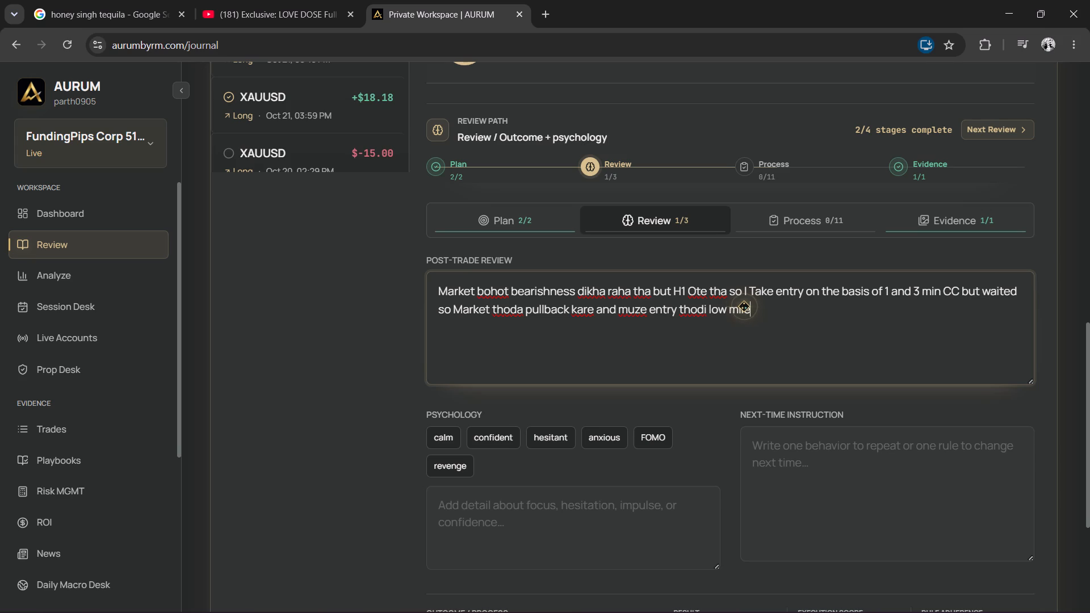
key("BackSpace")
key("e")
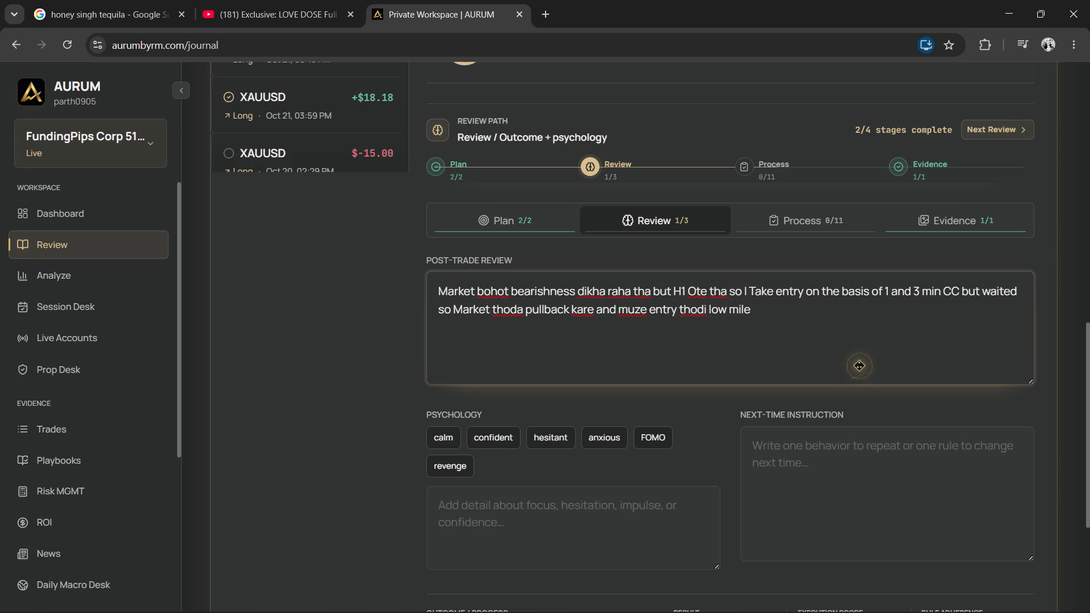
left_click(834, 352)
key("period")
key("space")
Tag the trade's psychology as hesitant and calm.
scroll(808, 446, "down", 2)
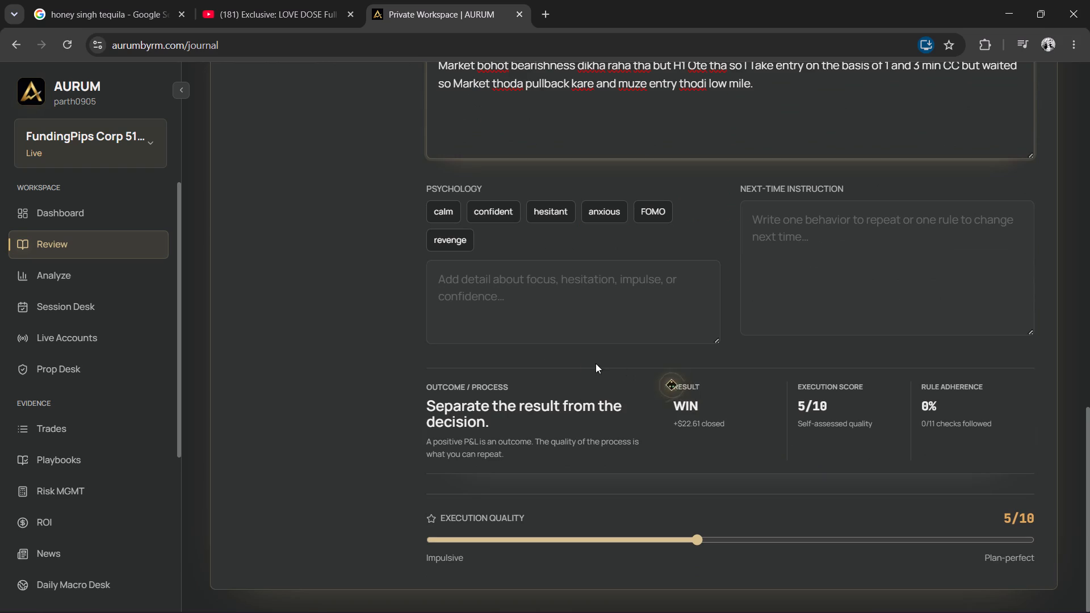
left_click(582, 292)
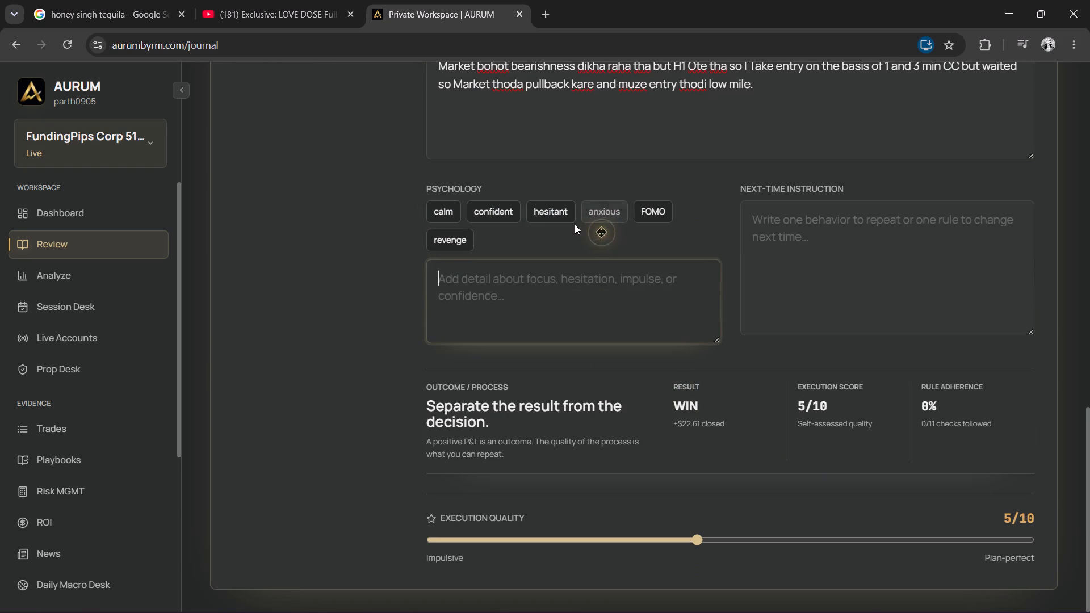
left_click(553, 212)
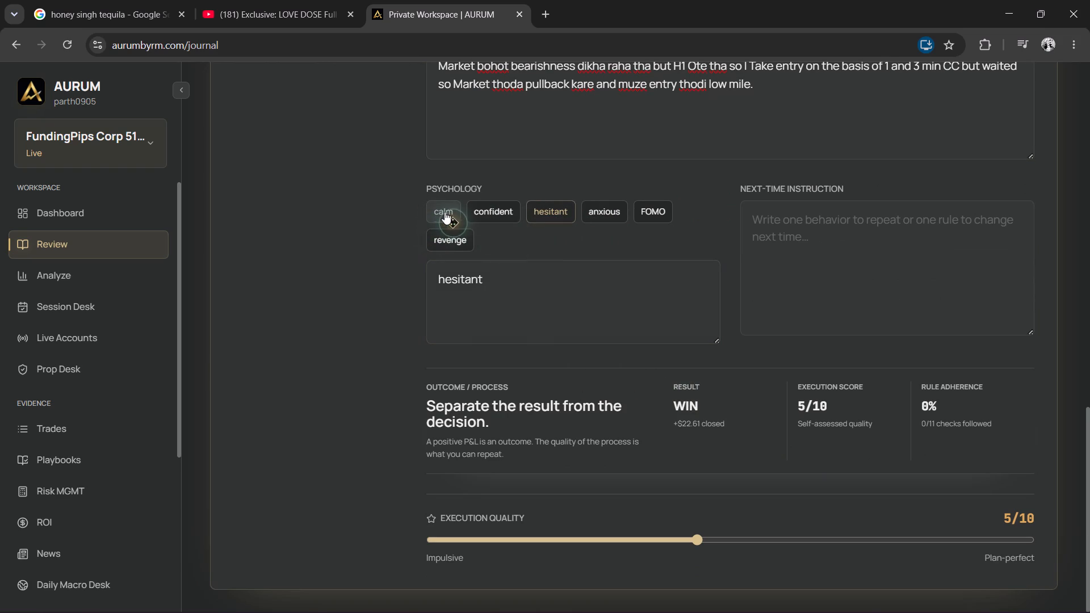
left_click(445, 212)
left_click(510, 199)
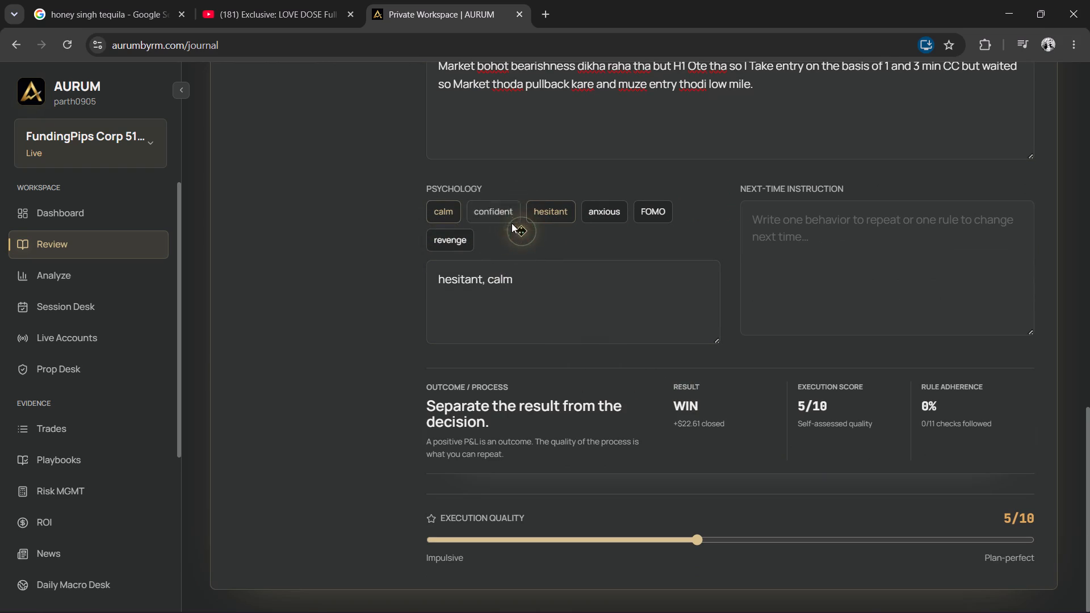
Add the confident tag to the trade's psychology.
left_click(499, 196)
left_click(497, 209)
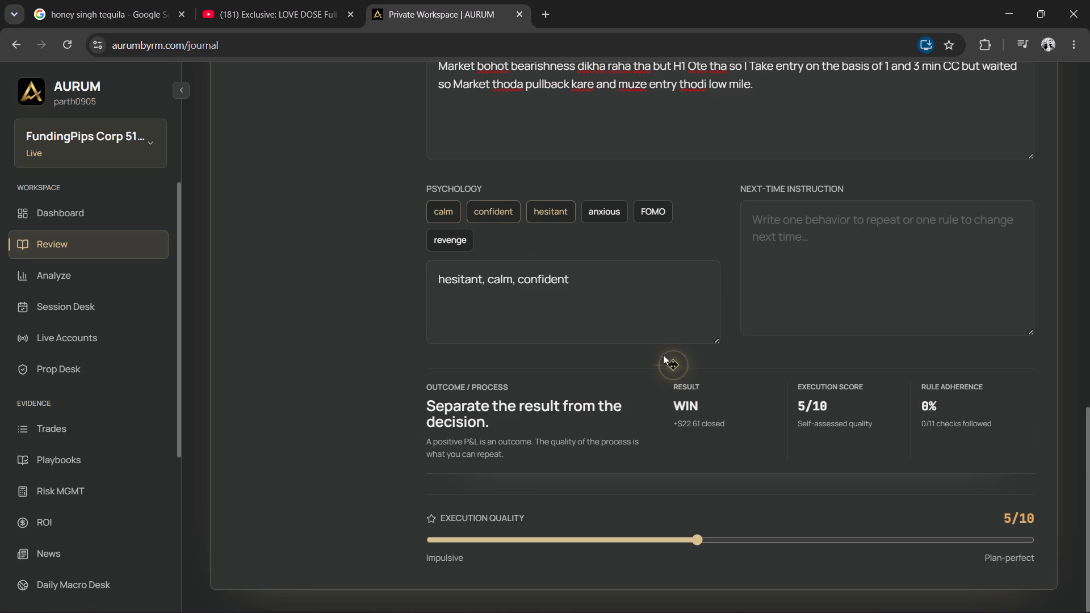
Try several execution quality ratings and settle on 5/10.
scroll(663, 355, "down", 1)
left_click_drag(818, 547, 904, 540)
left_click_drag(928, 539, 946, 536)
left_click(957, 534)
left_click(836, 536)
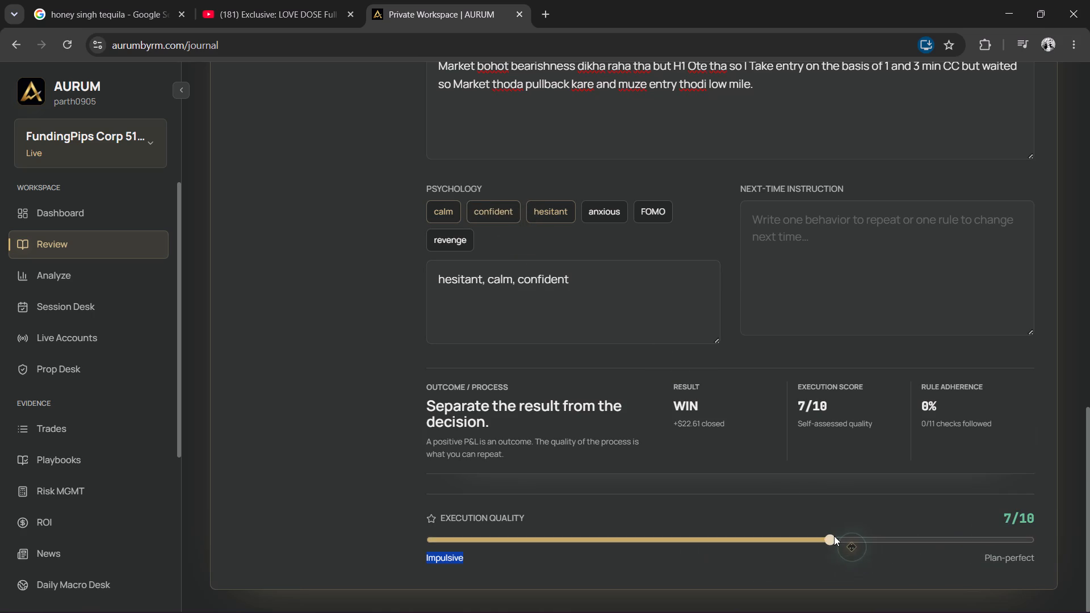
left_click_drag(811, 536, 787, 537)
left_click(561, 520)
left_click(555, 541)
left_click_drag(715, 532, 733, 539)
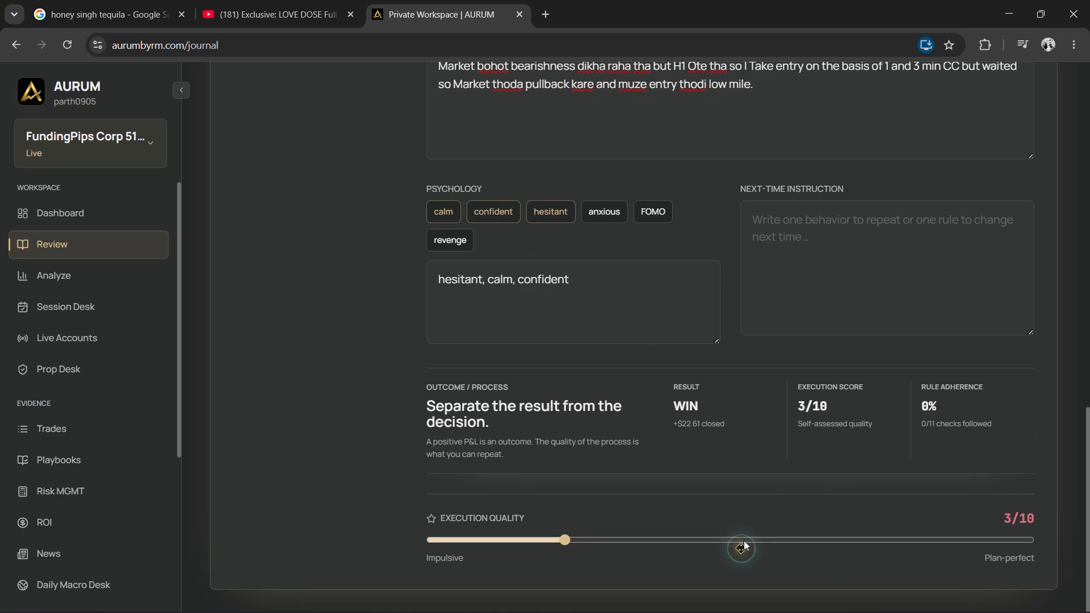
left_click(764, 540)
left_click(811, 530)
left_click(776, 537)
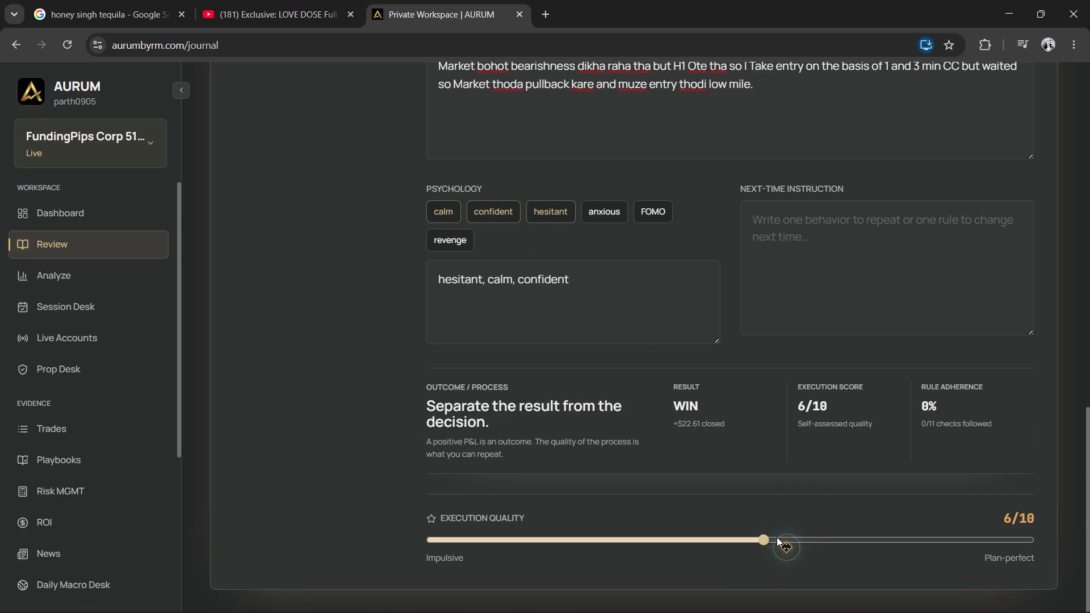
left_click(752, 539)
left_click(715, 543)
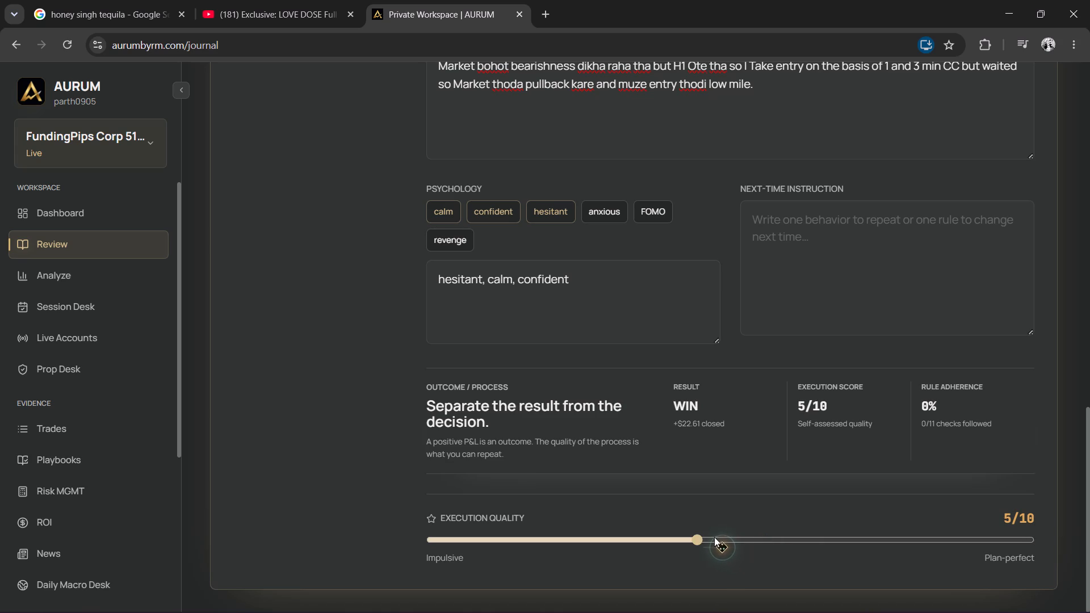
Continue the post-trade review with "Meri mistake thi kii Level was not LTF , wo HTF ka level tha".
scroll(732, 530, "up", 2)
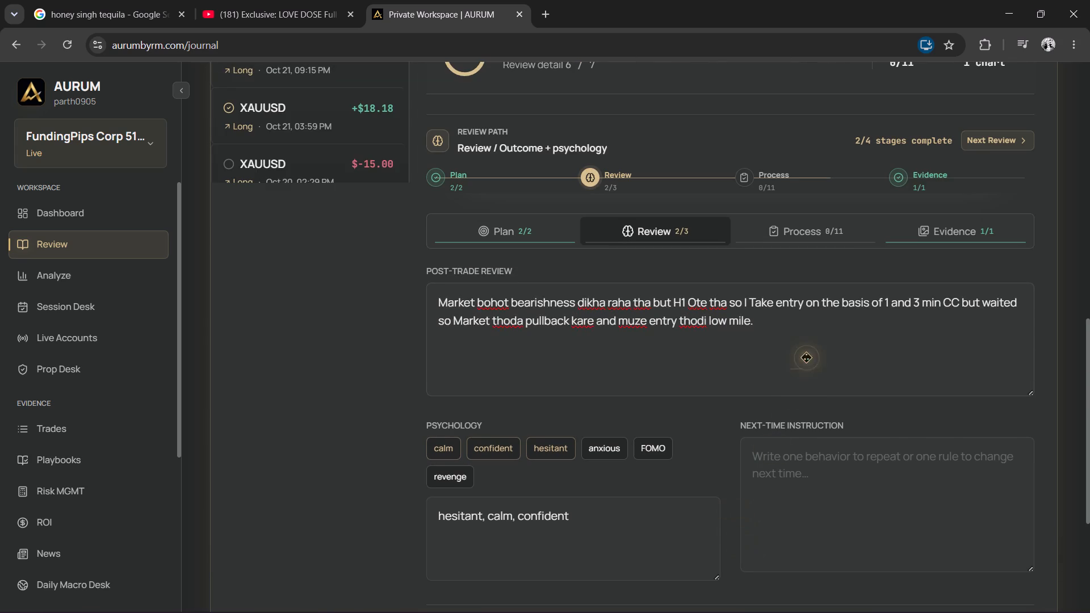
left_click(766, 343)
key("space")
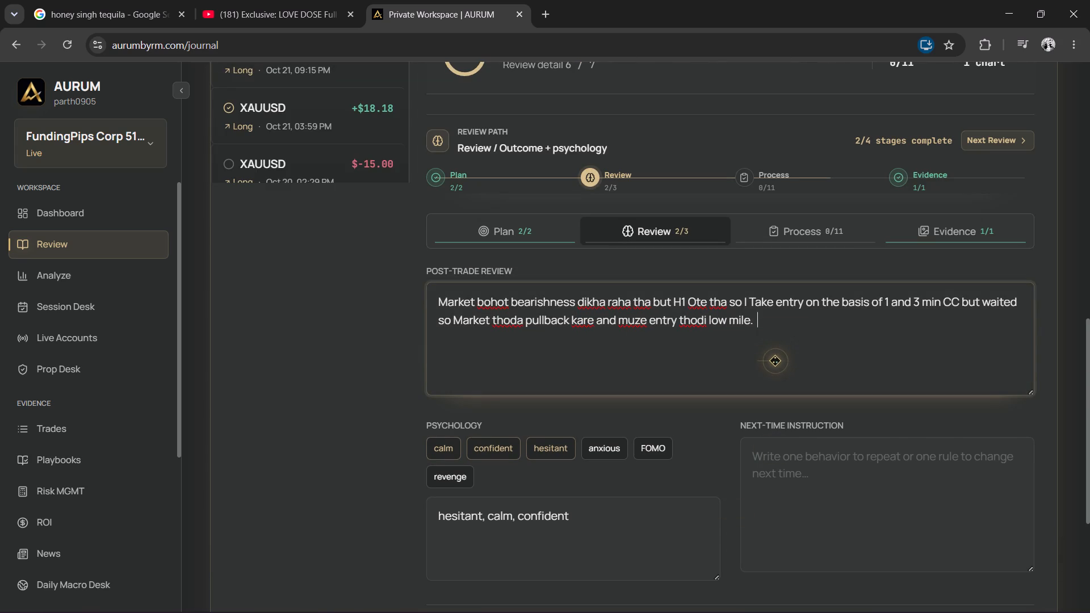
type("eri mistake thi kii")
key("space")
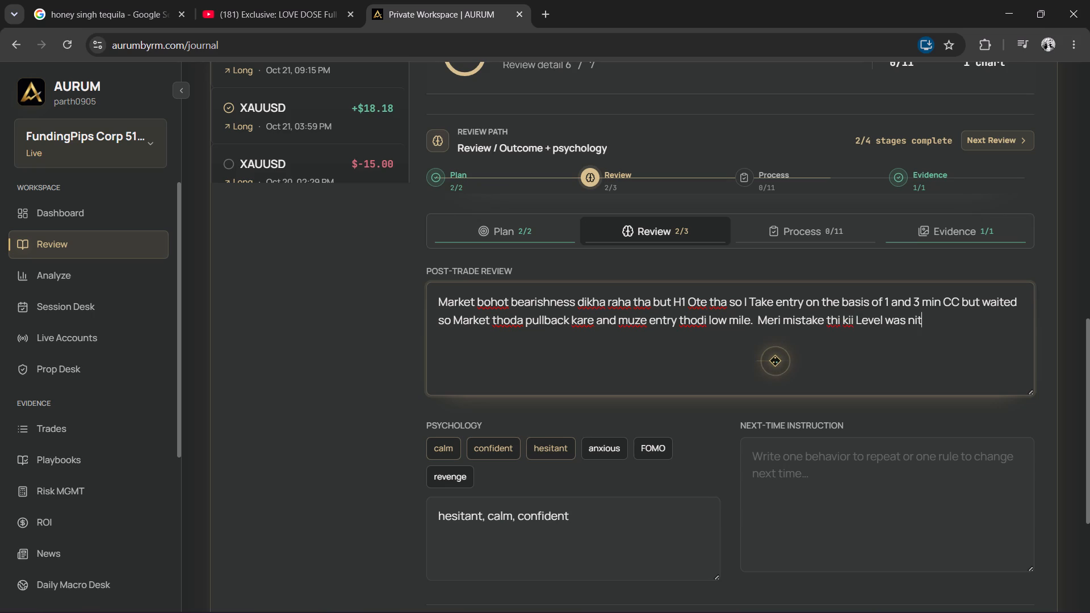
key("BackSpace")
key("BackSpace")
key("BackSpace")
type("ot")
key("space")
type(", wo")
key("space")
key("BackSpace")
key("BackSpace")
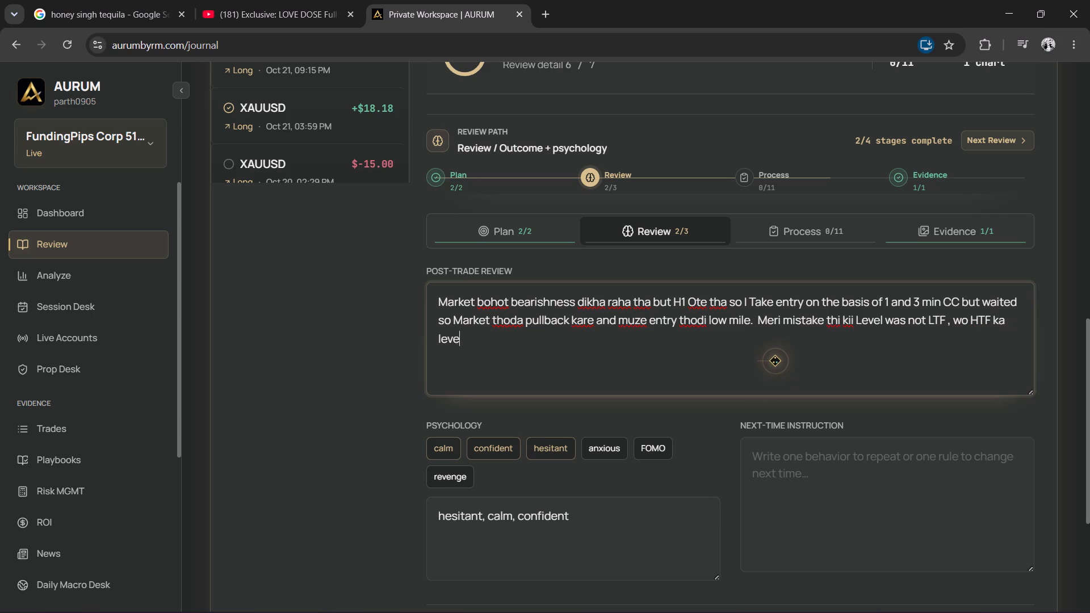
Extend the post-trade review with "and muze samajhna chahiye ki thoda aur hold karo when its a HTF level.".
type("and muze s")
type("am")
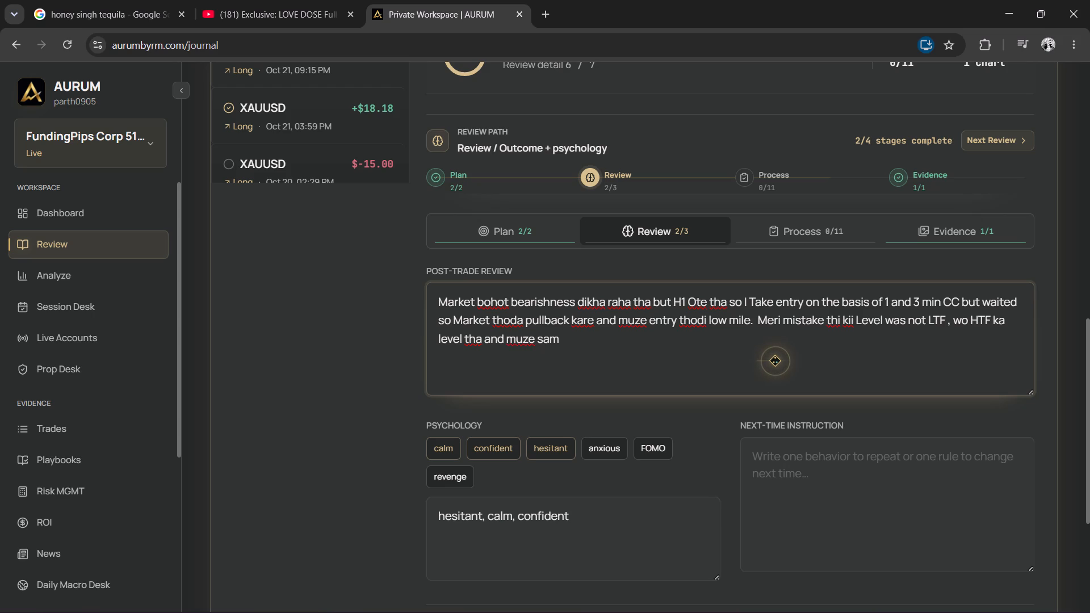
type("ajhna chahite")
key("BackSpace")
key("BackSpace")
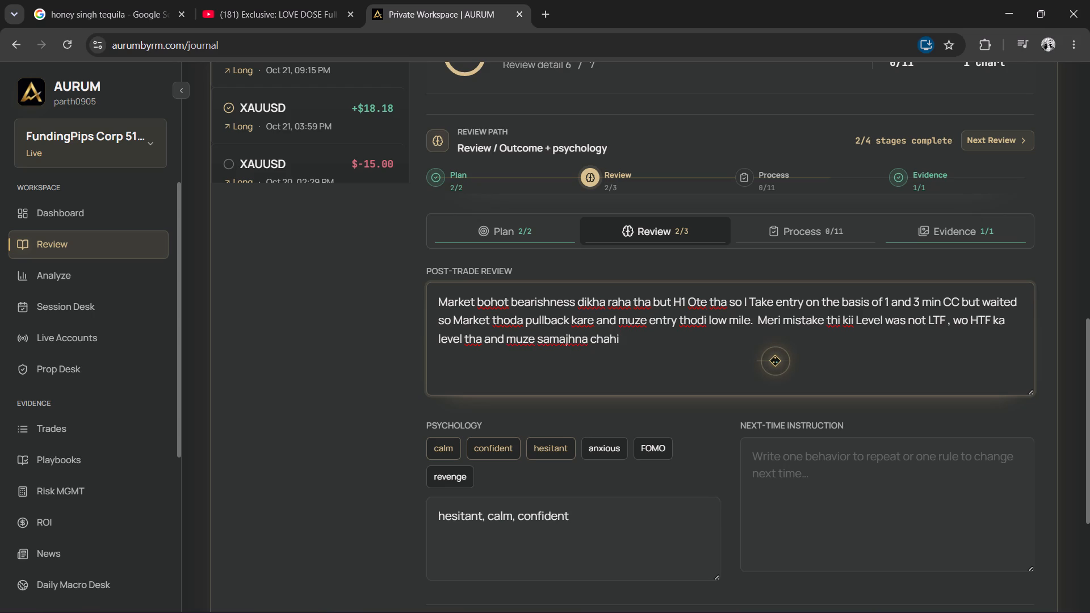
type("ye ki thoda aur hold karo when its a")
key("space")
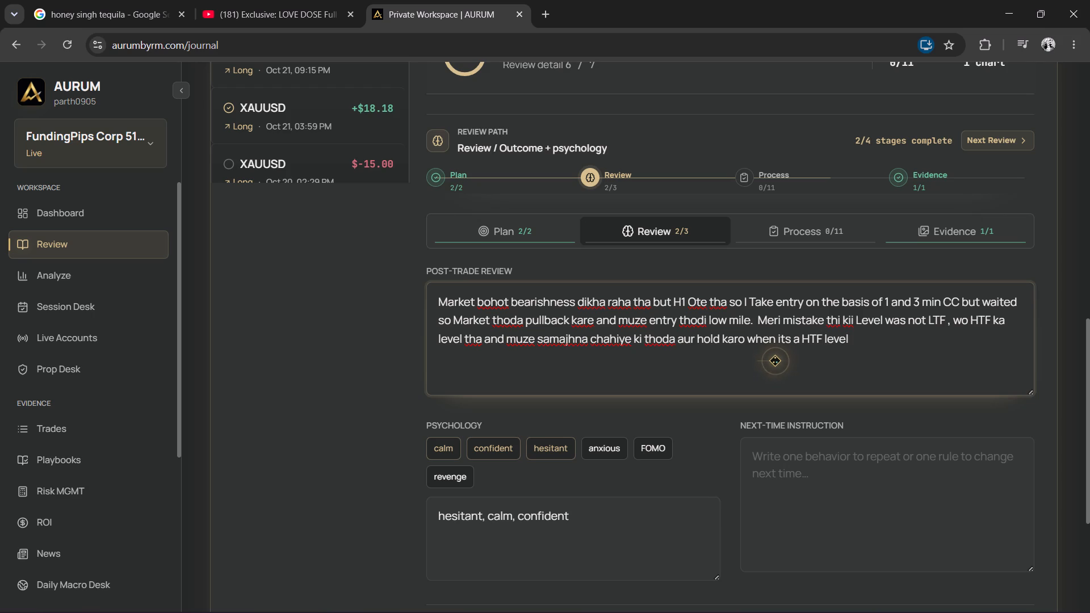
type(".")
key("space")
Add "but my second thought is also correct ki if Market is in opposite direction" to the post-trade review.
type("but")
key("space")
type("my second th")
type("ought")
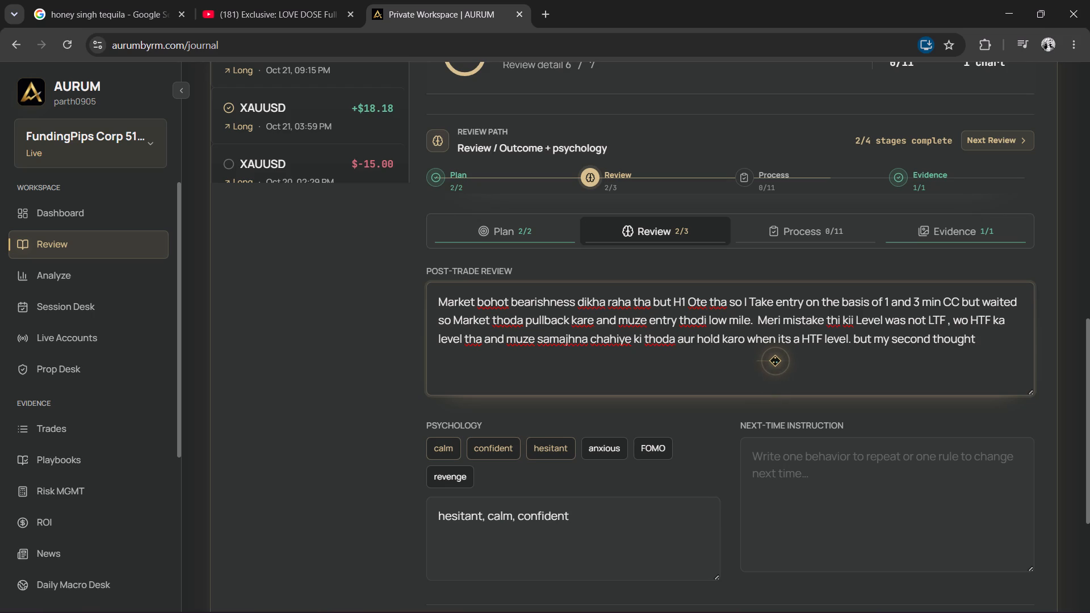
key("space")
type("is also correct ki id")
key("BackSpace")
type("f")
key("space")
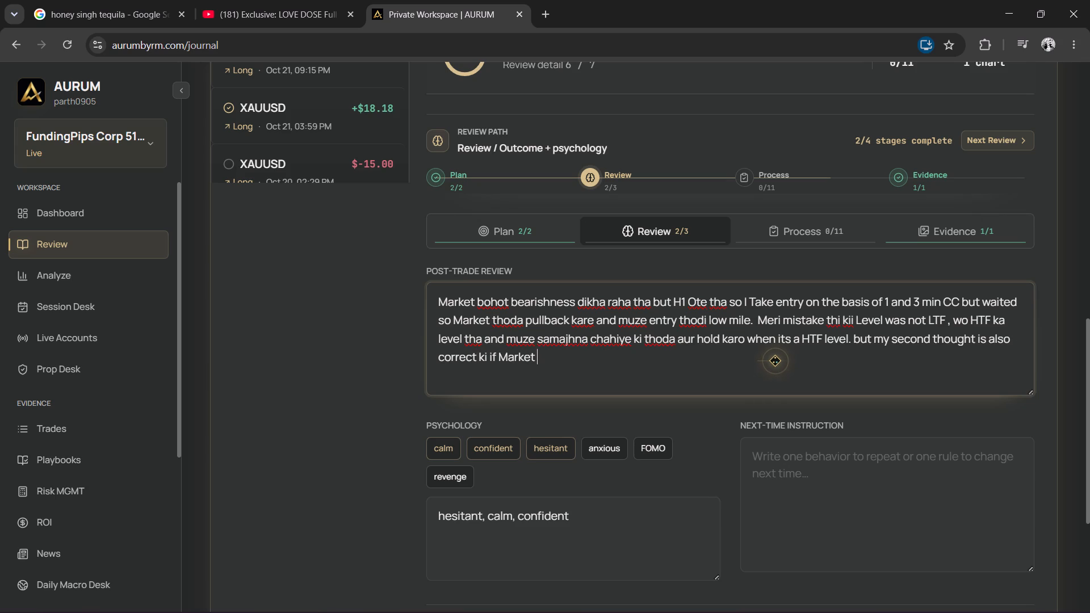
type("in opposit")
key("space")
key("BackSpace")
type("w")
key("space")
key("BackSpace")
key("BackSpace")
type("e direction")
key("space")
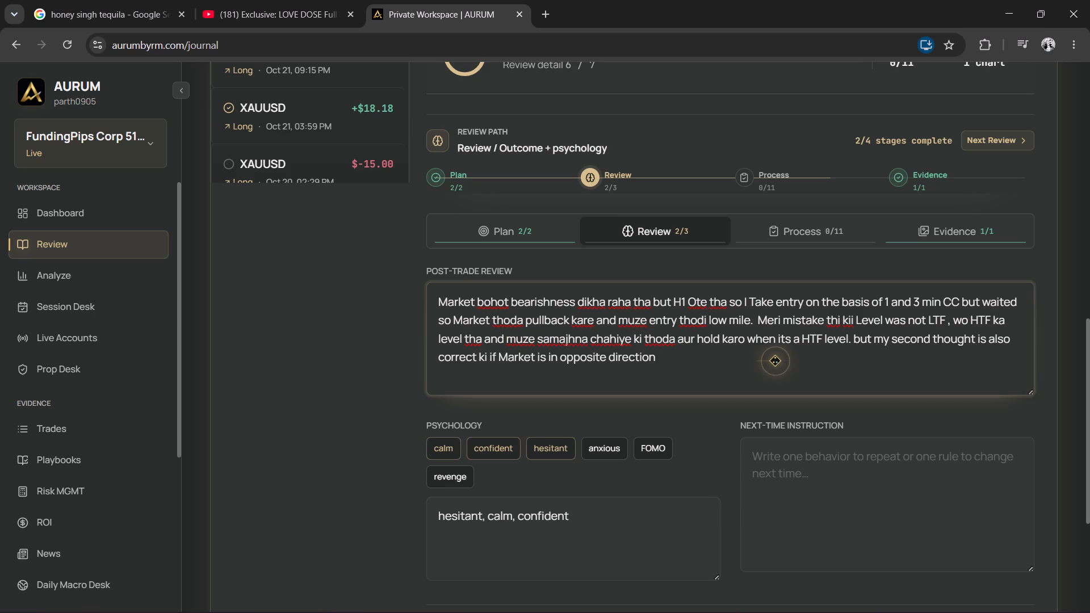
Finish the post-trade review sentence with "to chup chap 1:2 leke bahar chale jao.".
type("to chup cha")
type("p")
key("space")
key("1")
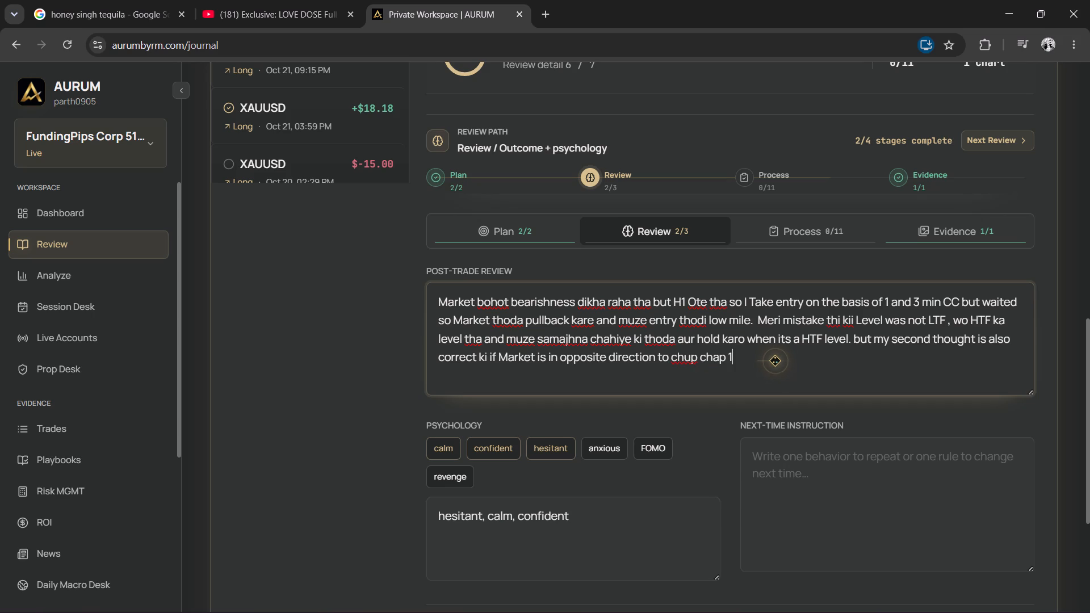
key("shift+colon")
type("2 leke bahar vha")
key("BackSpace")
key("BackSpace")
key("BackSpace")
type("ca")
key("BackSpace")
type("hak")
key("BackSpace")
type("le jao")
key("space")
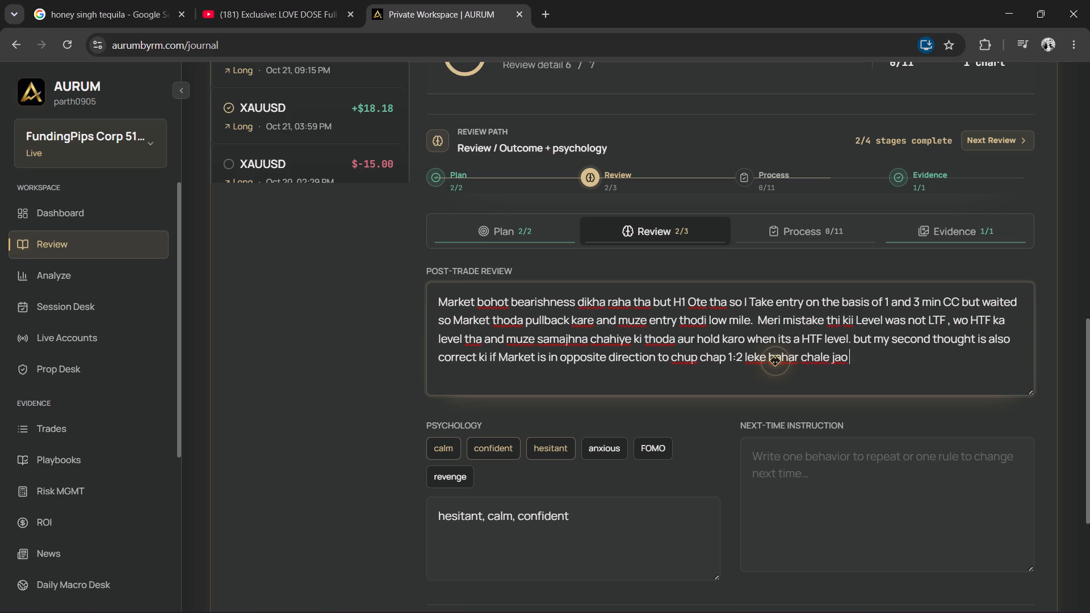
key("BackSpace")
key("period")
key("space")
Open the trade's process stage and mark the M5 CC entry rule as followed.
scroll(934, 343, "up", 1)
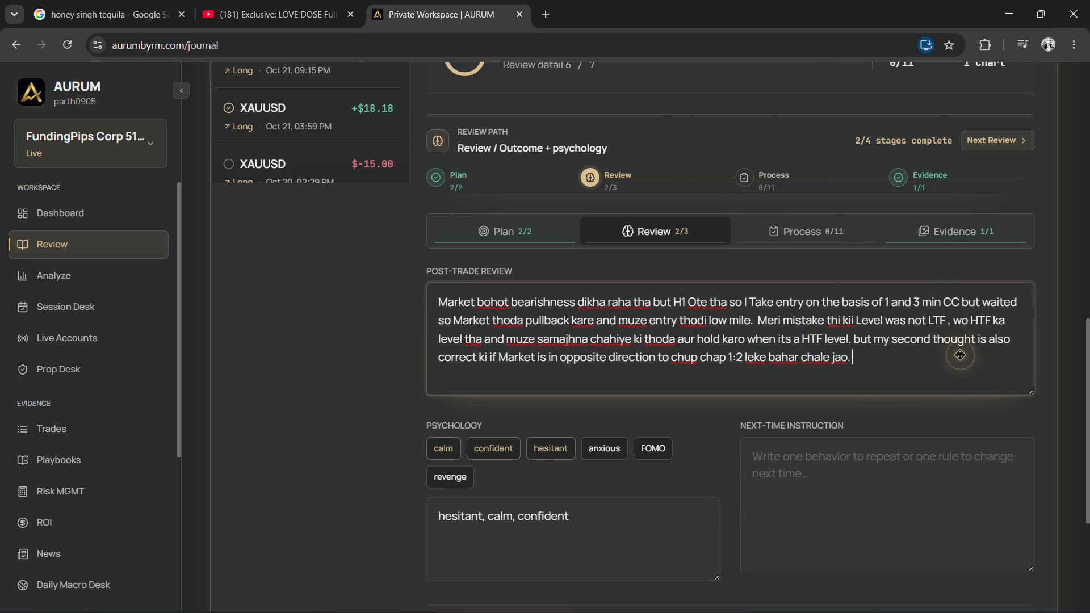
scroll(924, 342, "up", 1)
scroll(860, 341, "down", 2)
left_click(819, 236)
left_click_drag(521, 353, 526, 353)
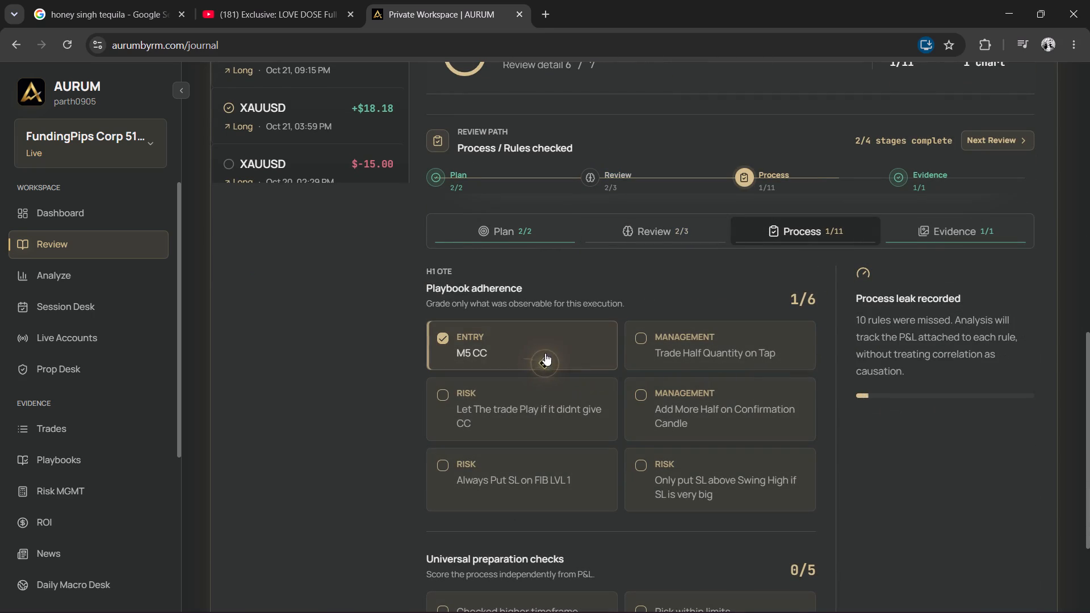
Mark all five universal preparation checks: higher timeframe, risk within limits, fits trading plan, key levels identified and economic calendar.
scroll(710, 364, "down", 1)
left_click_drag(492, 493, 529, 494)
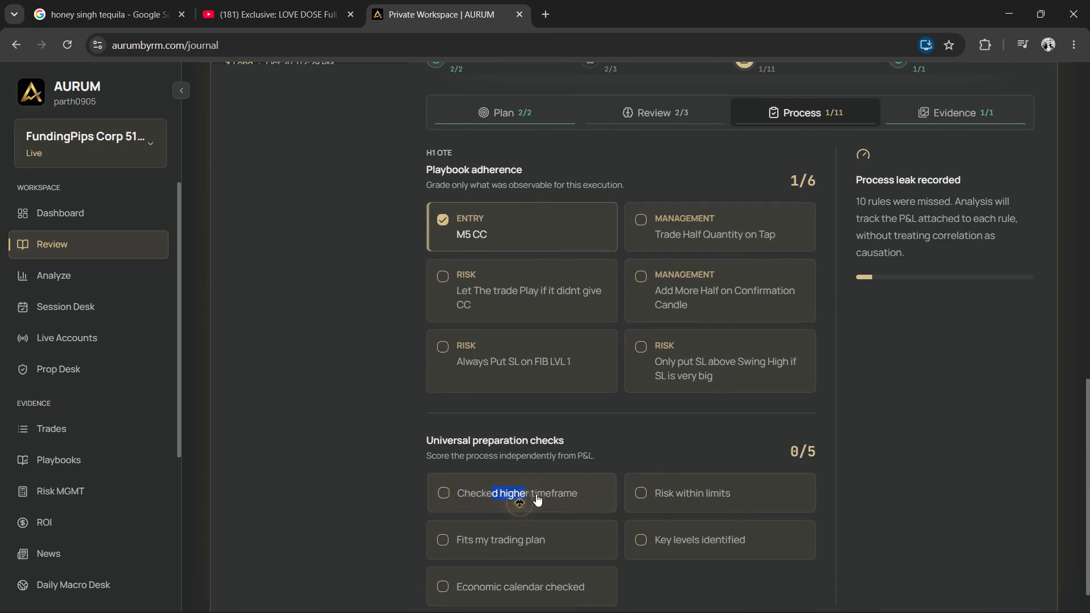
left_click(517, 526)
left_click(534, 490)
left_click(687, 490)
left_click(709, 528)
left_click_drag(529, 559, 534, 562)
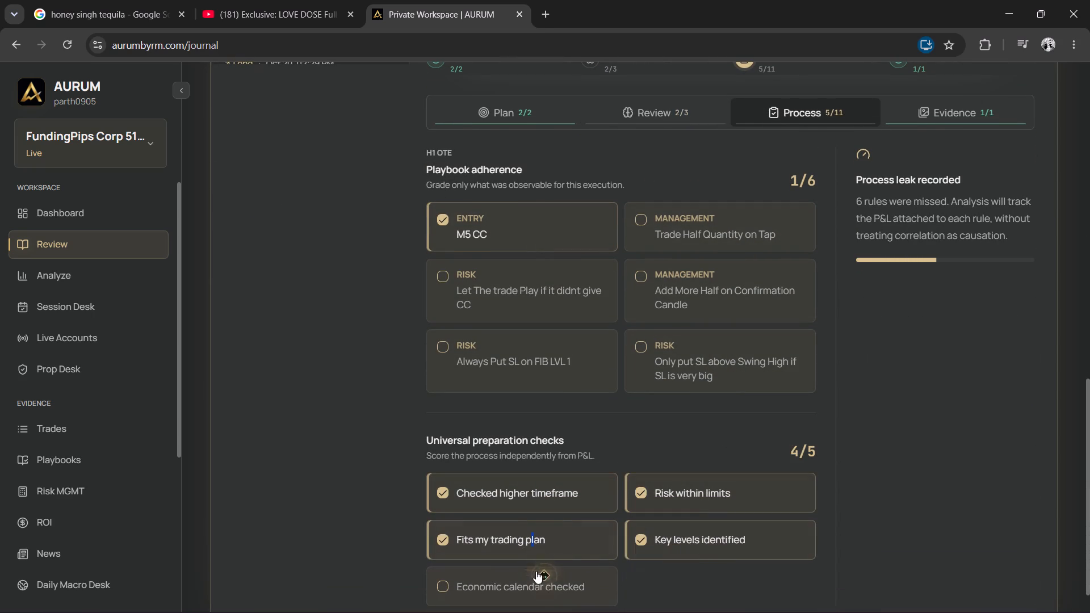
left_click(538, 571)
scroll(881, 481, "down", 4)
left_click(509, 544)
scroll(845, 451, "up", 1)
scroll(639, 514, "down", 2)
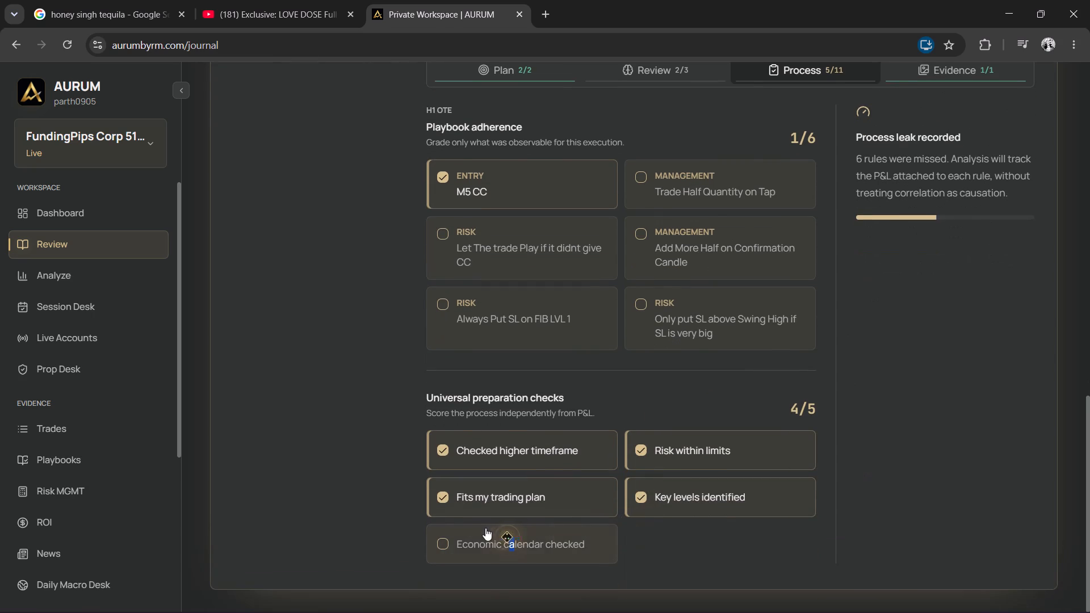
left_click(487, 530)
left_click(379, 520)
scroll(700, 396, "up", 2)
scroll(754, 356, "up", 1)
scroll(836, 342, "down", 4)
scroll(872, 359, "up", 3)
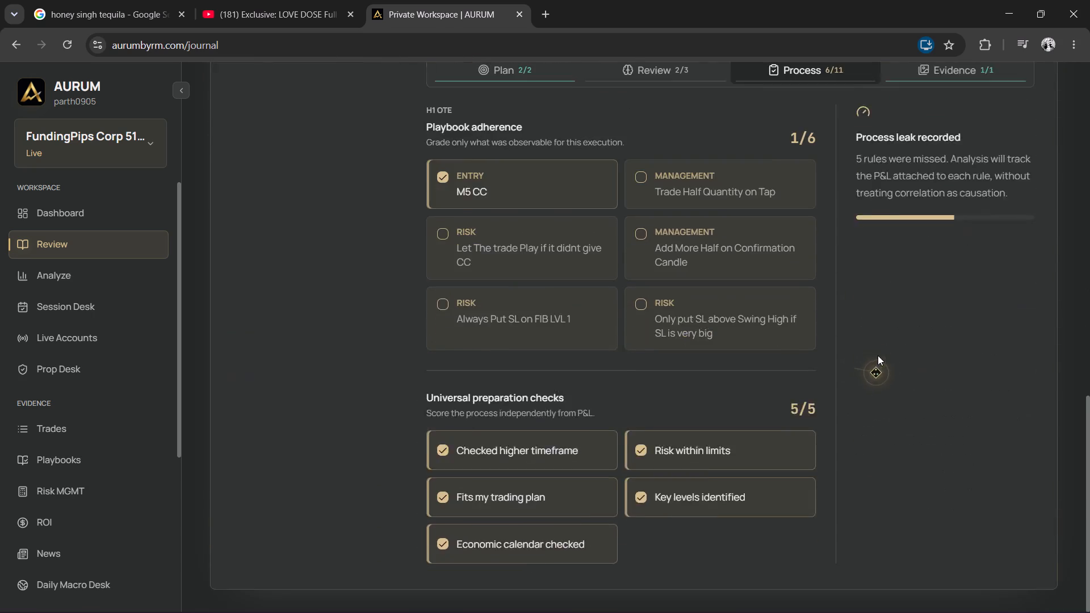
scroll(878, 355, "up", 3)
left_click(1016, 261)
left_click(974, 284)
Minimize the Chrome, TradingView, MetaTrader 5 and File Explorer windows, and launch Discord from the desktop.
left_click(1013, 4)
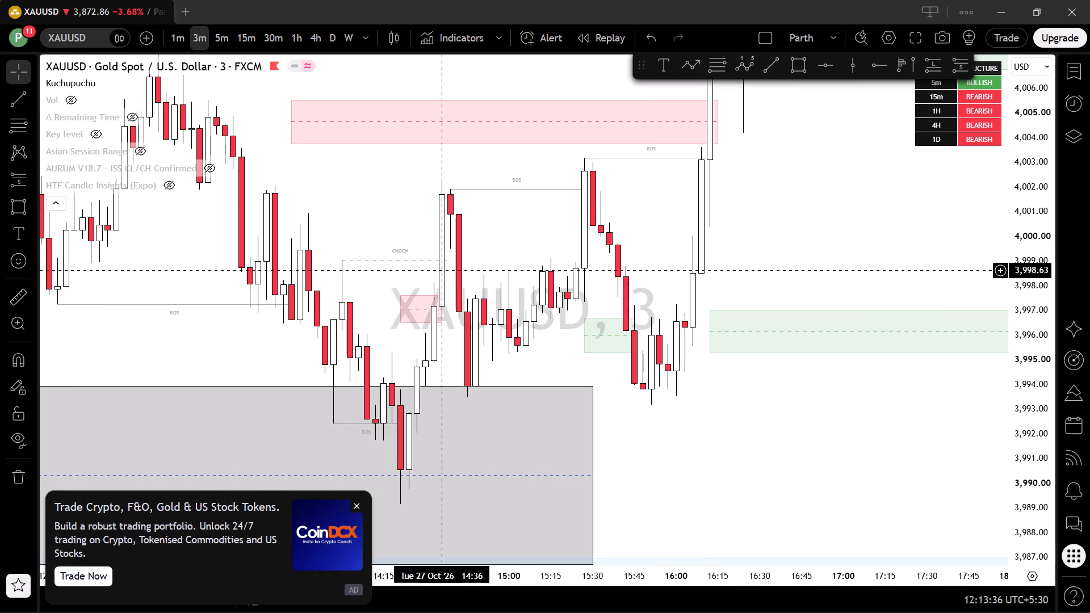
left_click(1011, 5)
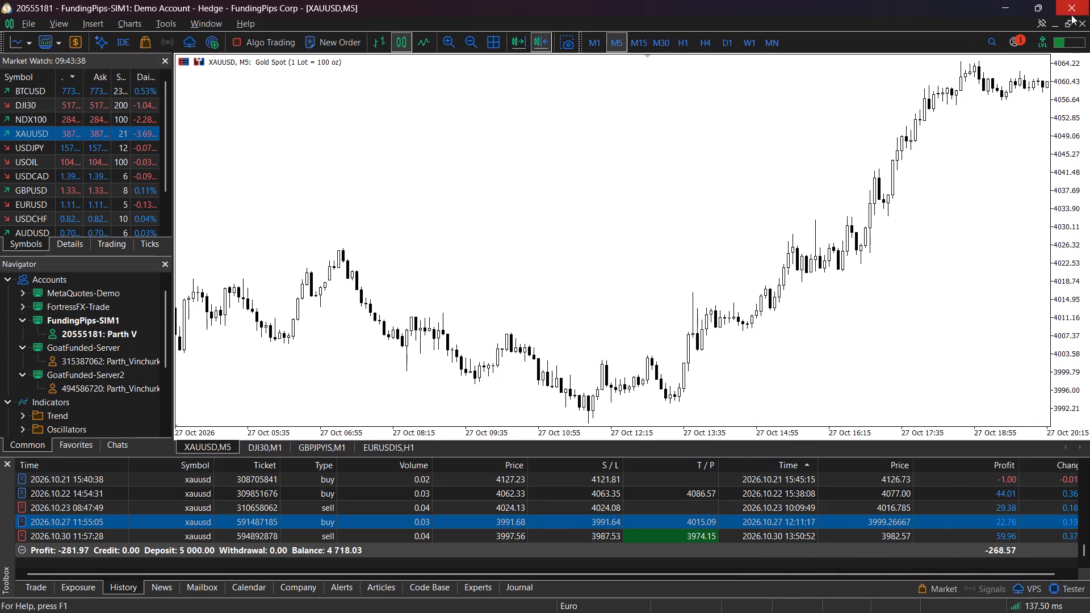
left_click(1003, 0)
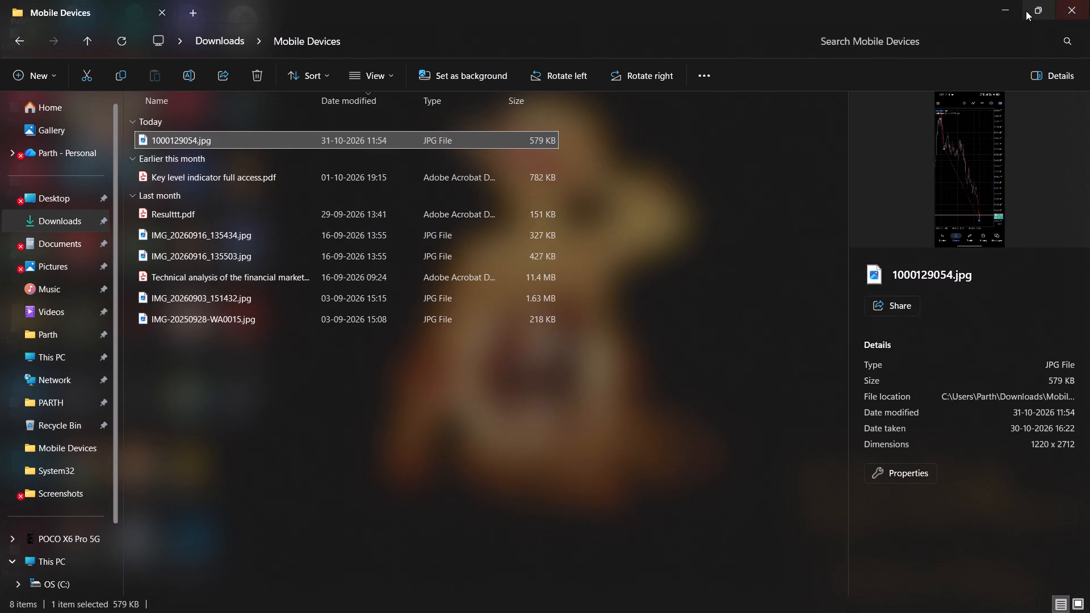
left_click(1013, 11)
double_click(194, 35)
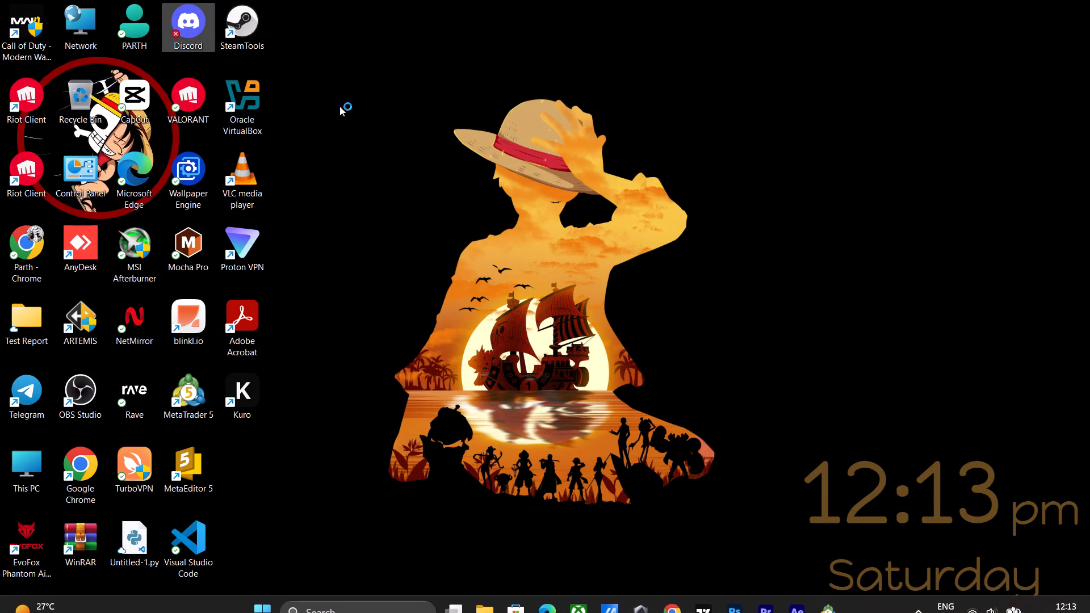